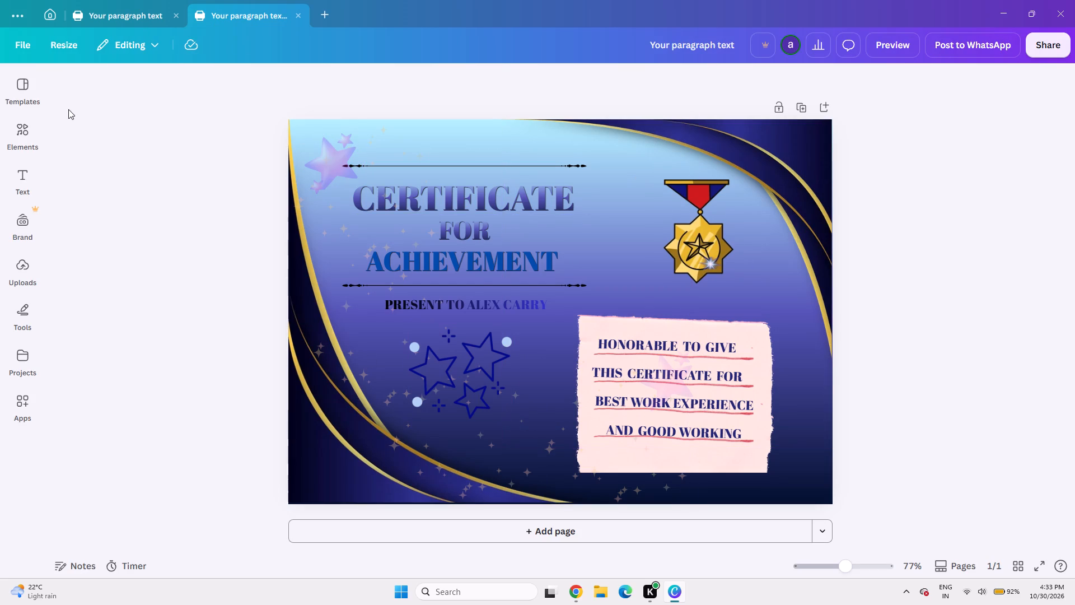
Close the open certificate and gift voucher designs.
click(297, 13)
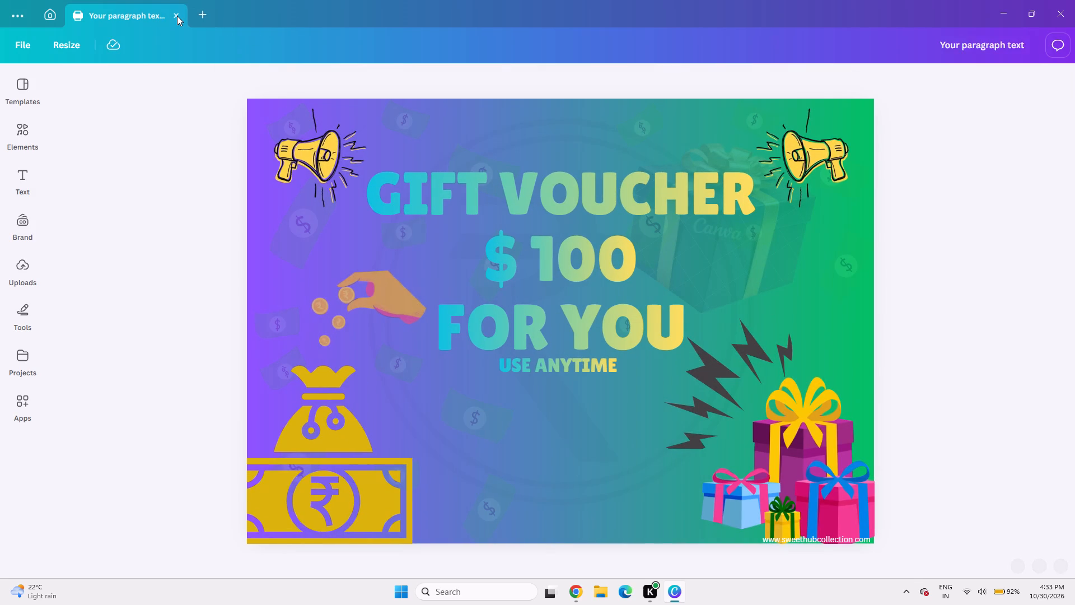
click(177, 16)
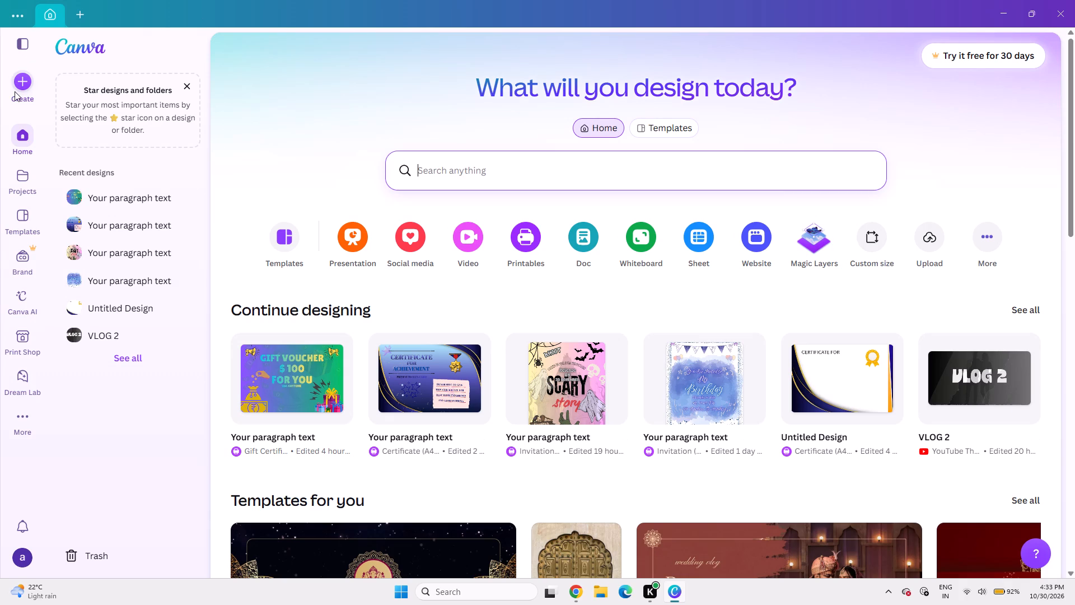
Create a new blank presentation design.
click(15, 91)
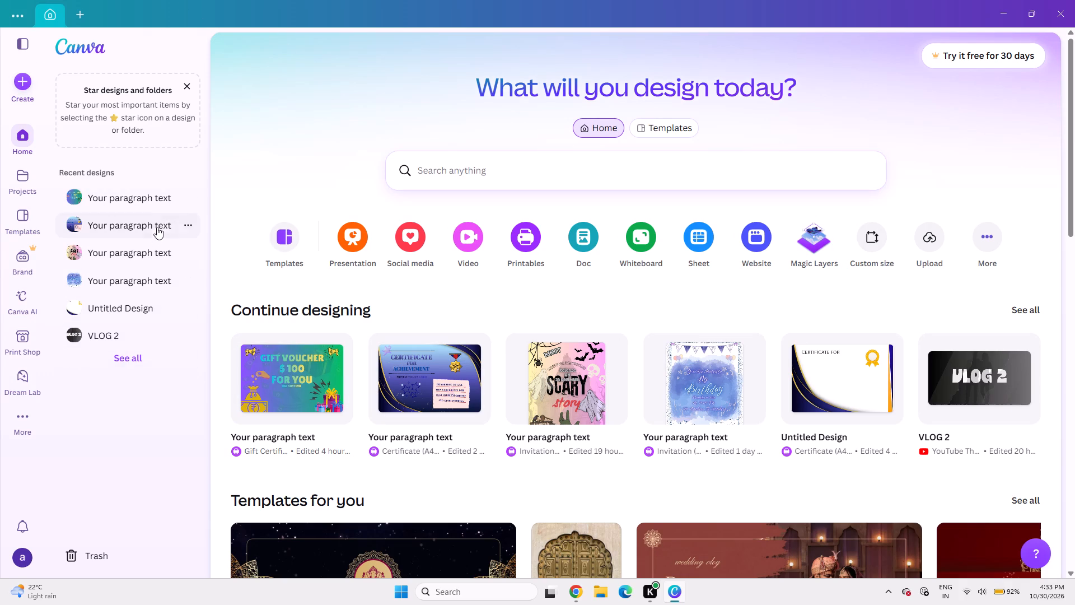
click(185, 199)
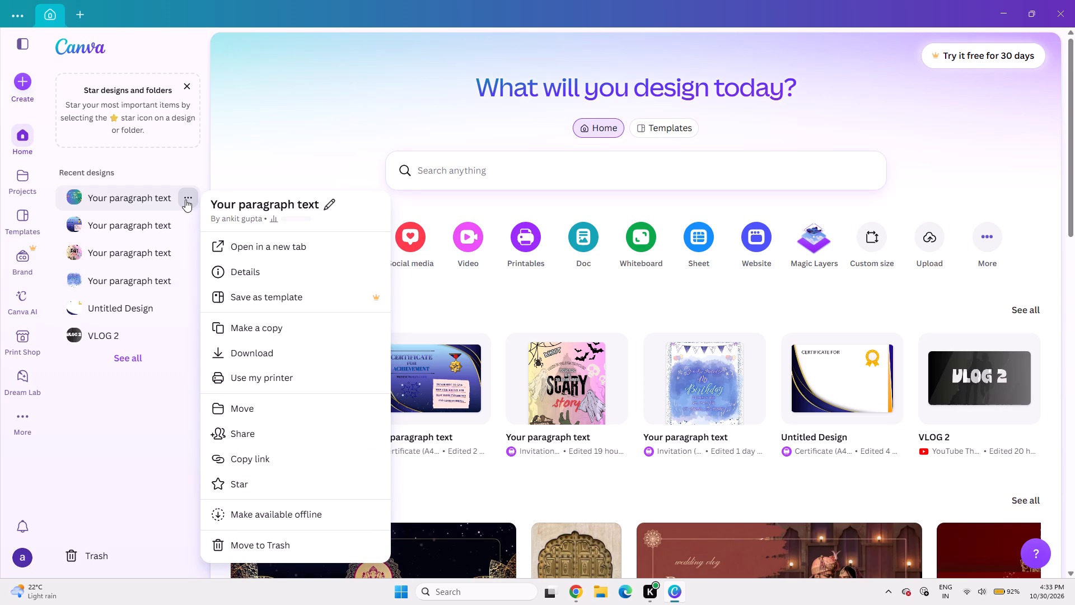
Move the most recent design titled "Your paragraph text" to Trash.
click(268, 547)
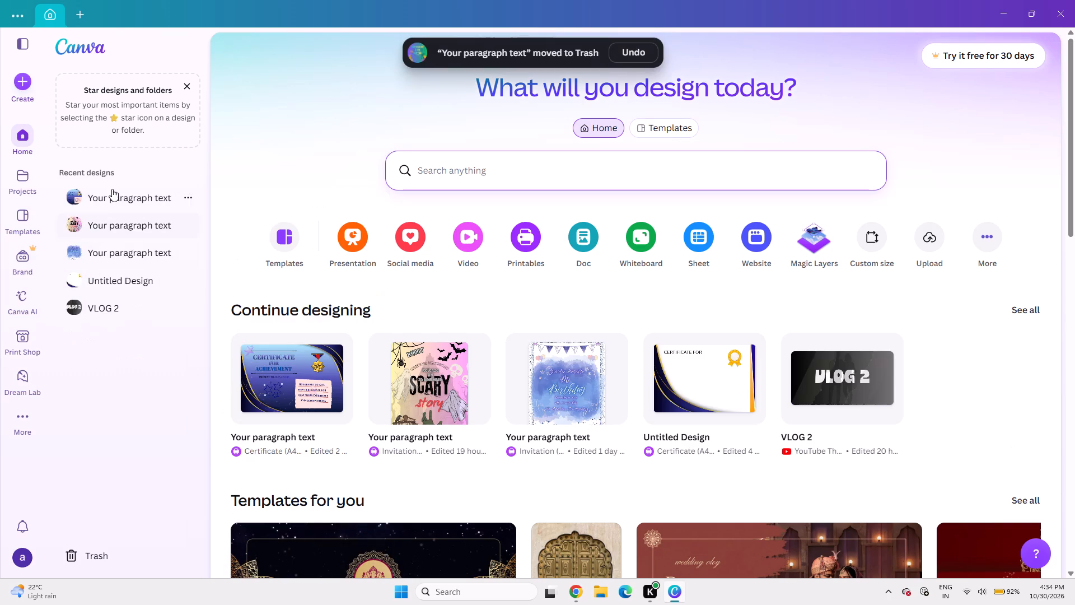
Create a new blank Presentation (16:9) design at 1920 × 1080 px from the popular design types.
click(16, 81)
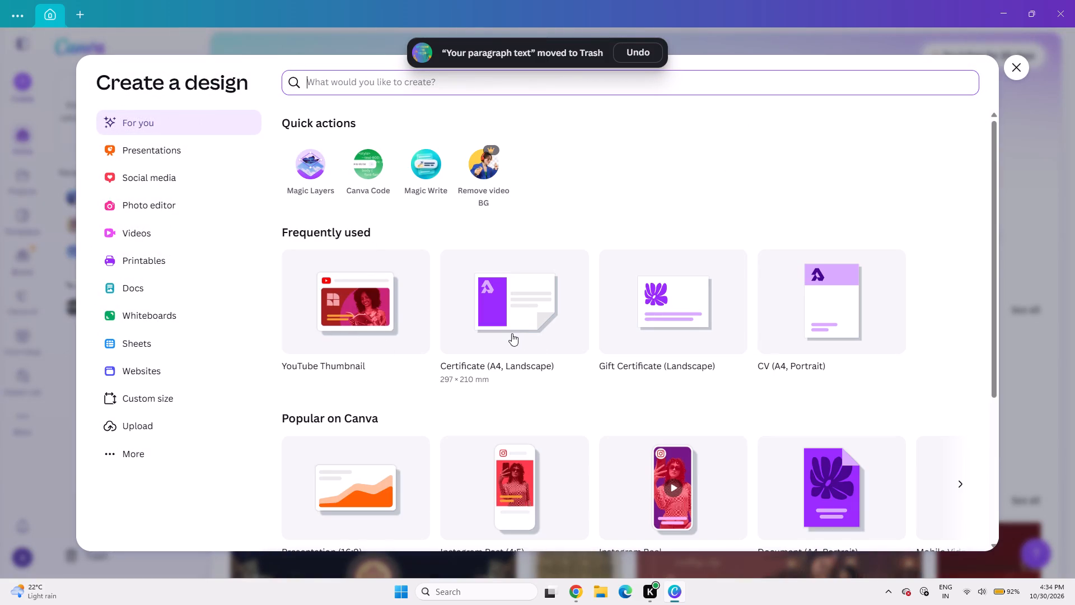
scroll(421, 386, down, 3)
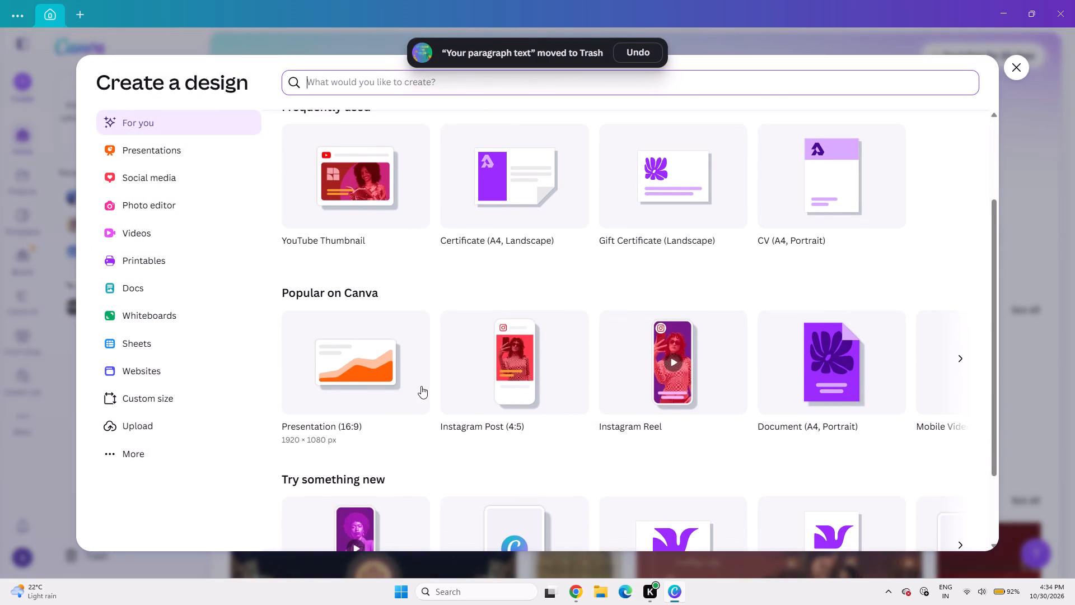
scroll(343, 385, down, 3)
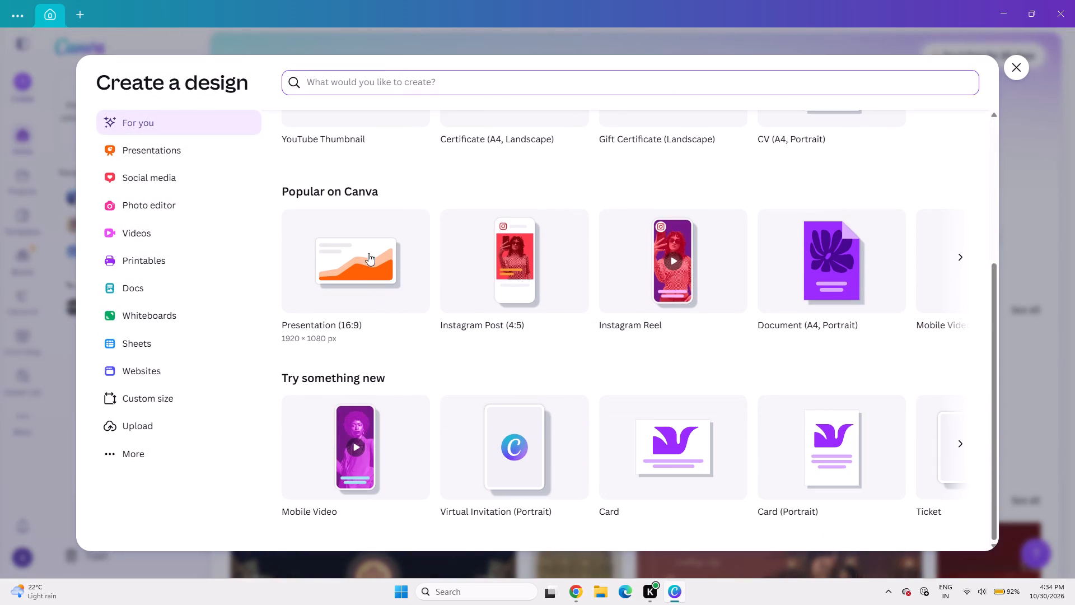
click(368, 252)
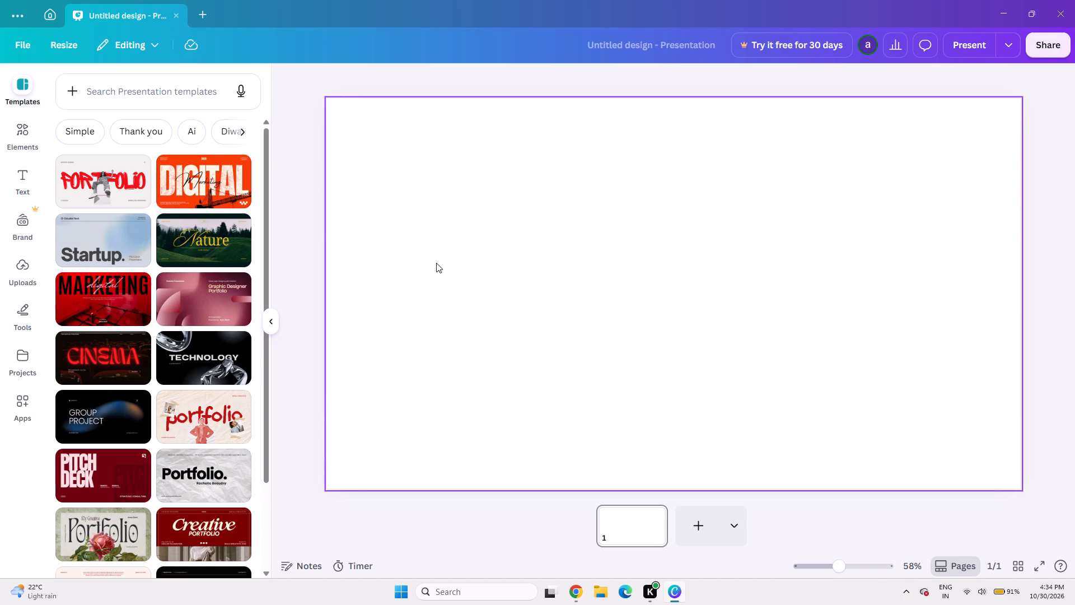
Fill the blank page's background with the pale blue-grey vertical gradient from the Monochromatic group of default gradient colours.
click(177, 96)
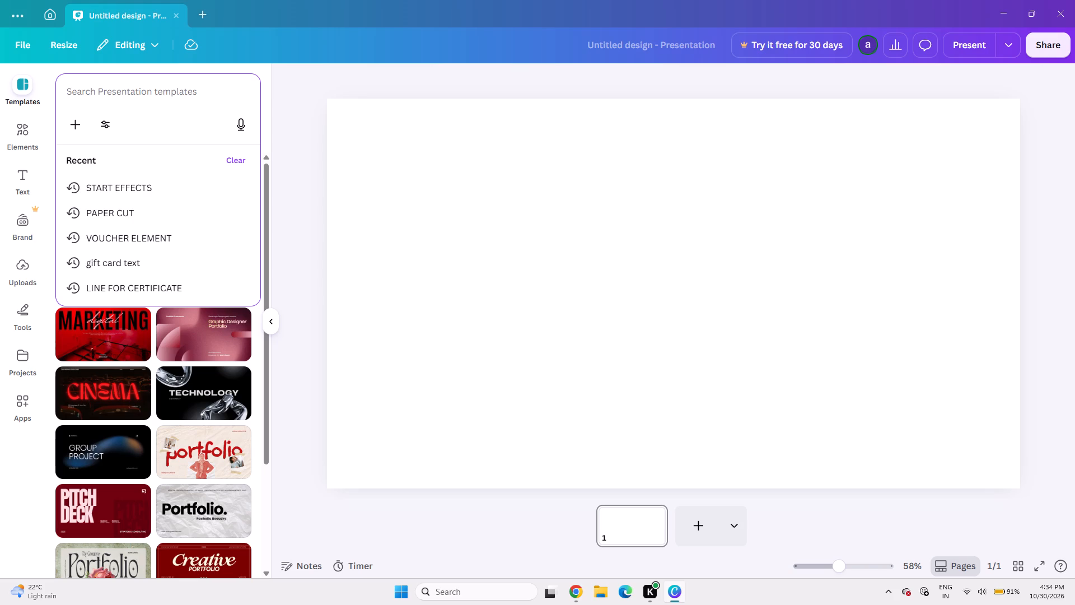
click(442, 219)
click(670, 82)
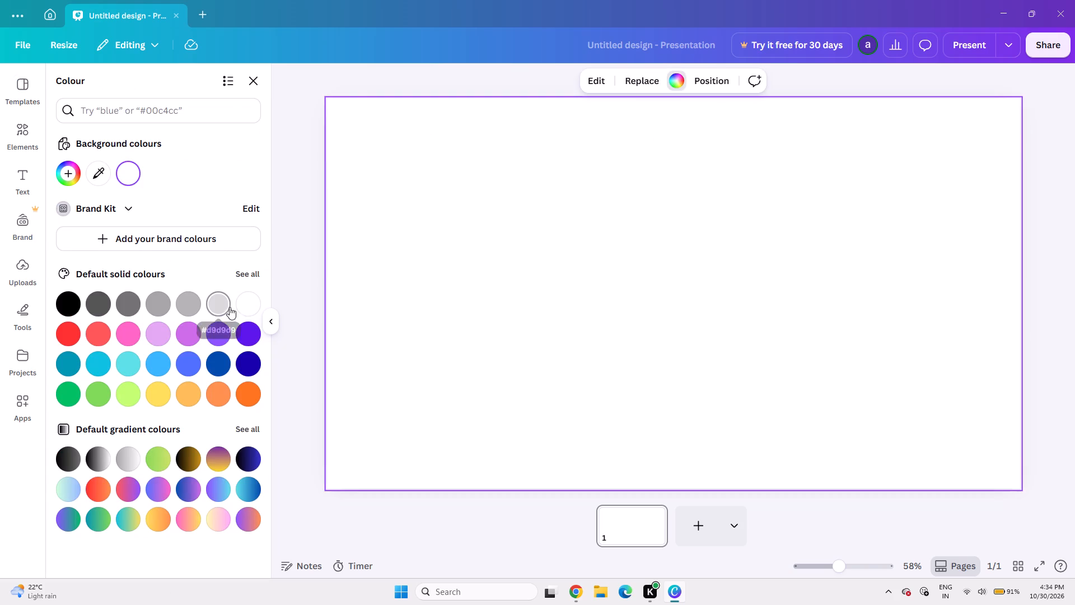
click(217, 311)
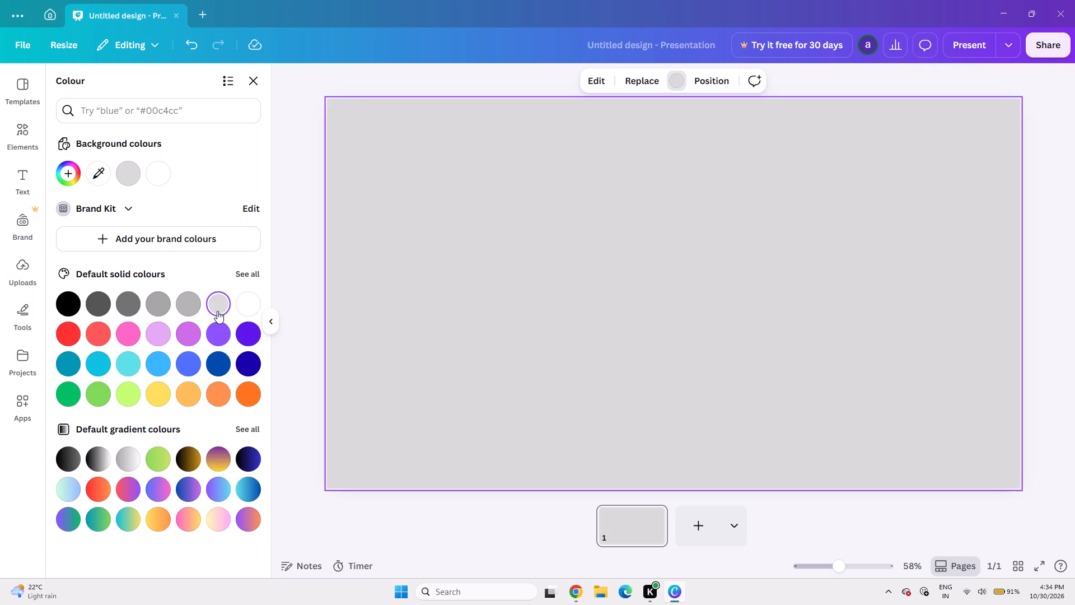
click(127, 458)
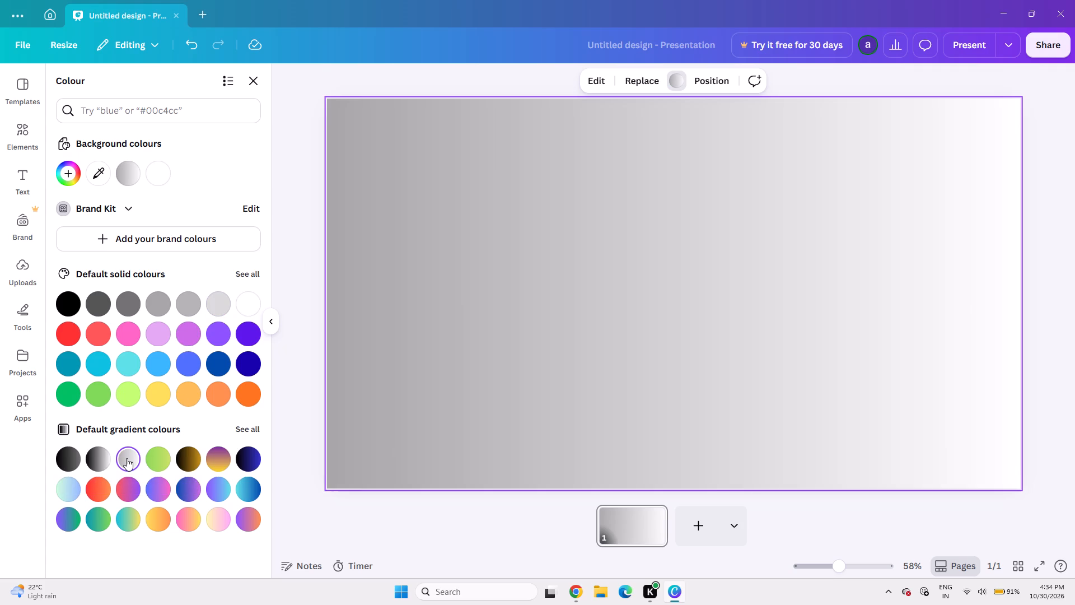
click(71, 488)
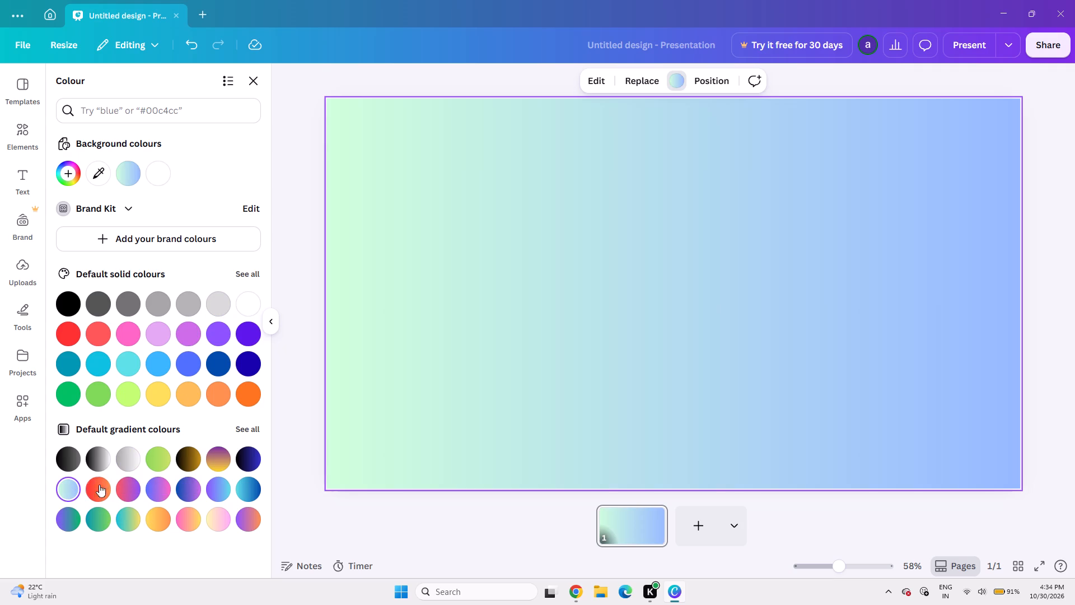
click(112, 522)
click(120, 522)
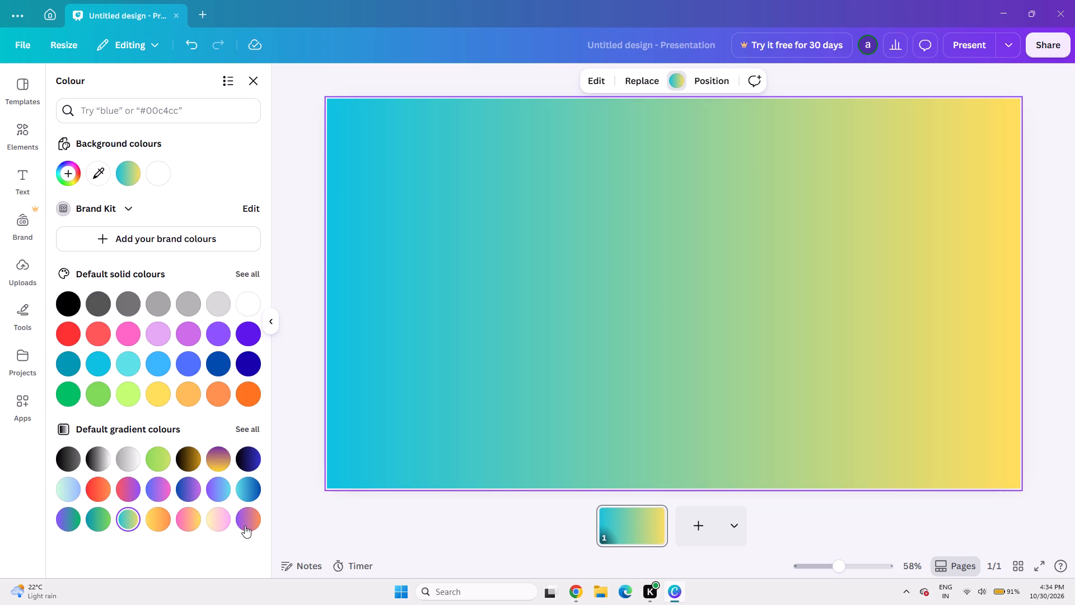
click(212, 524)
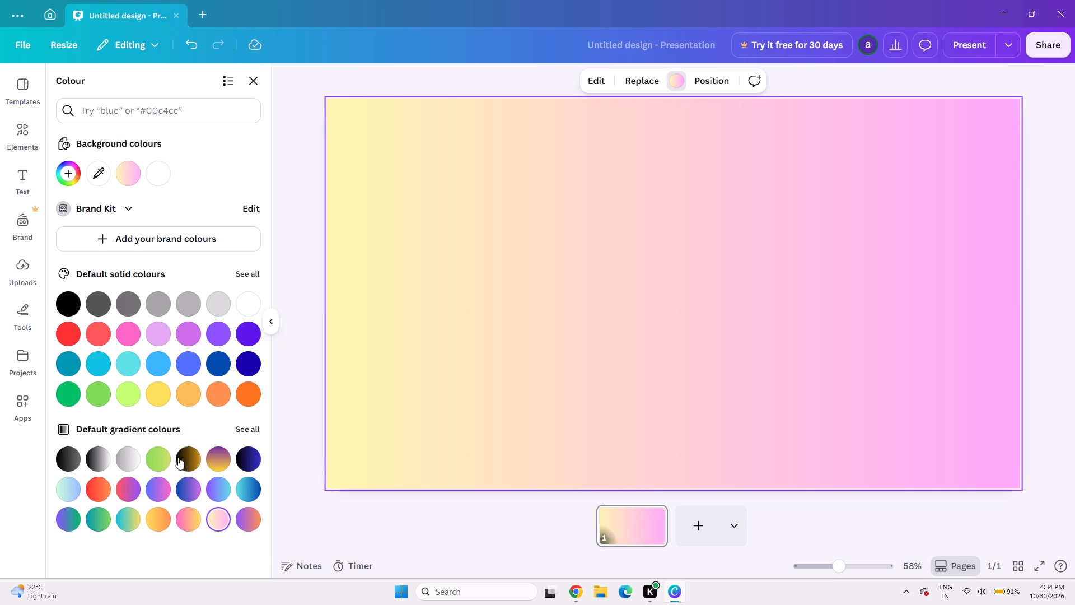
click(134, 462)
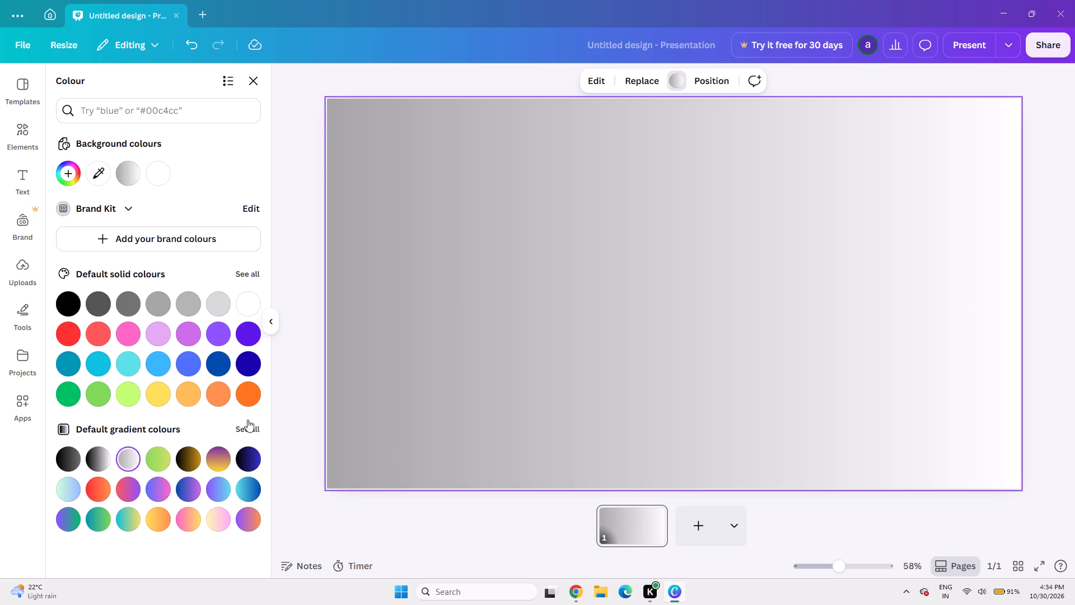
click(254, 427)
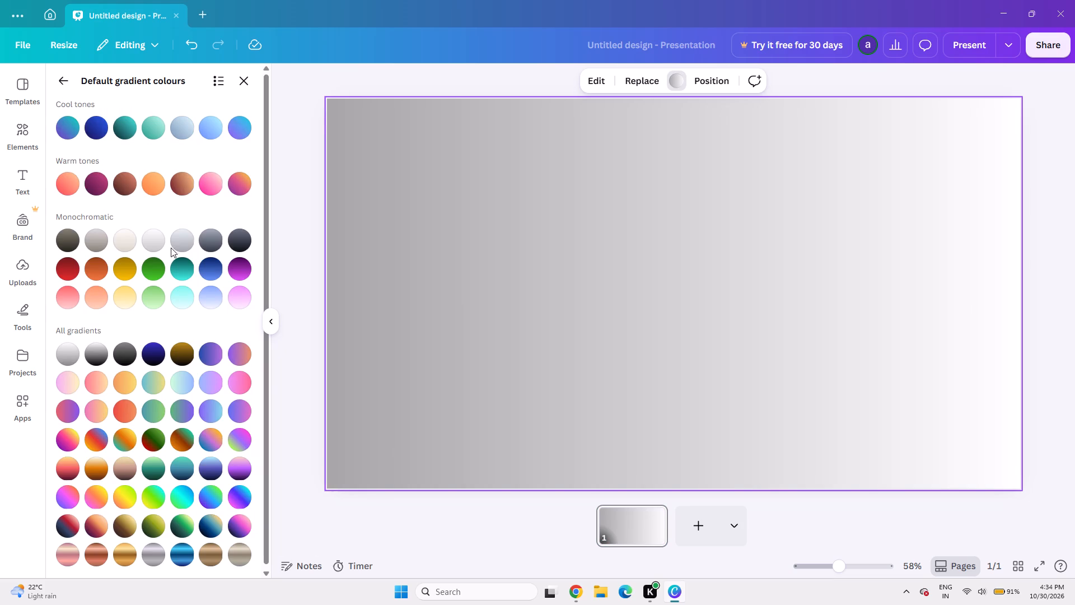
click(180, 243)
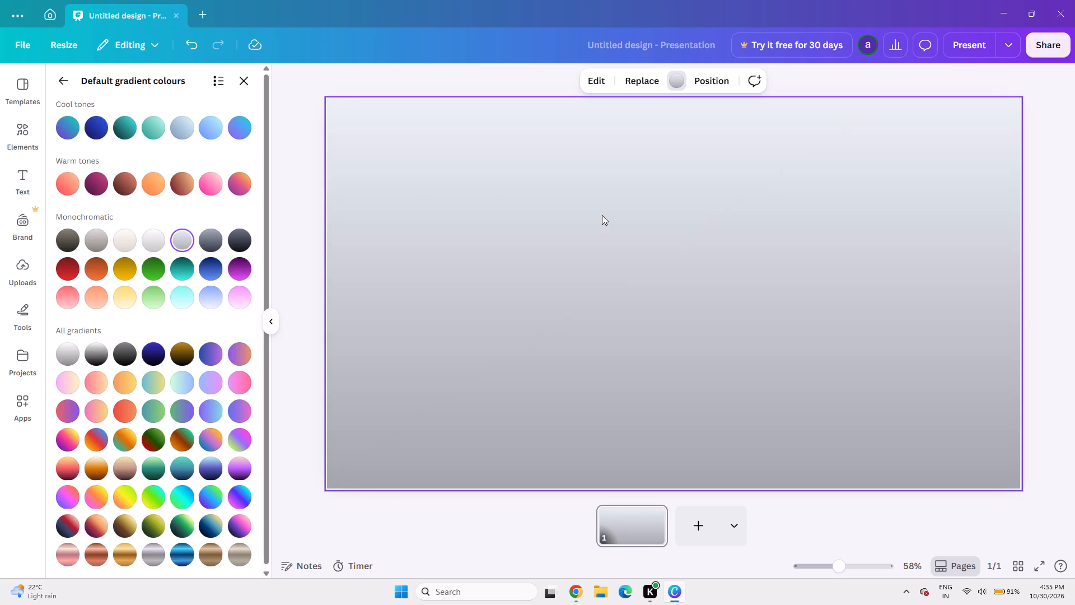
click(602, 215)
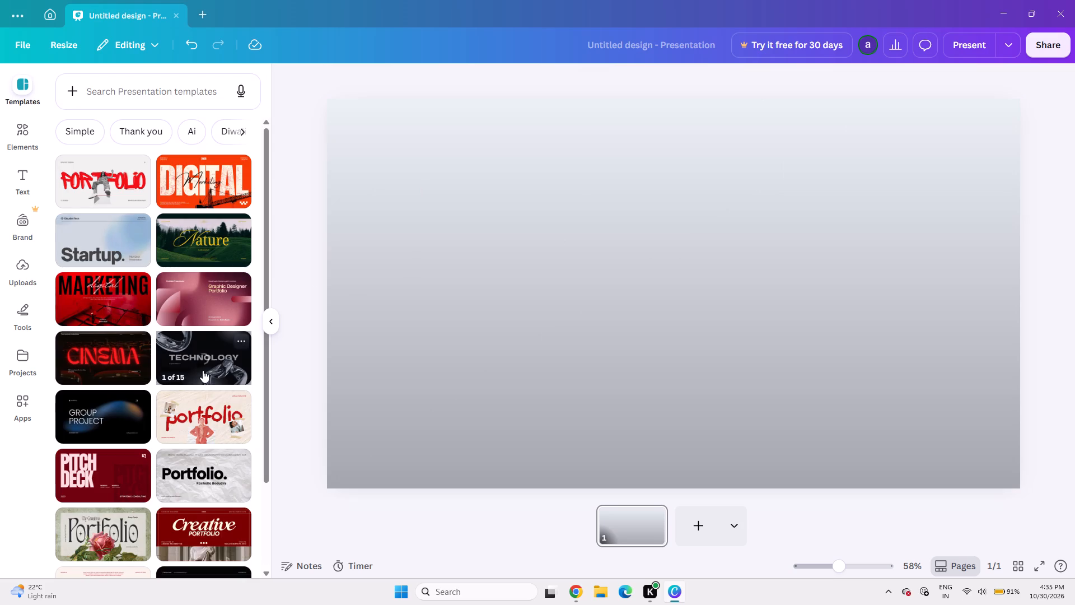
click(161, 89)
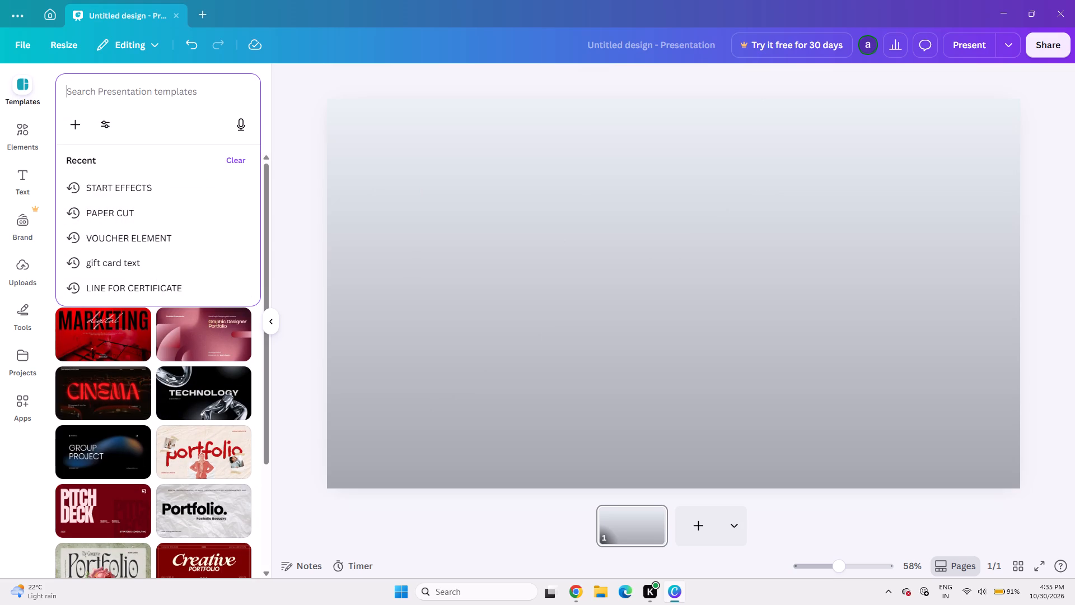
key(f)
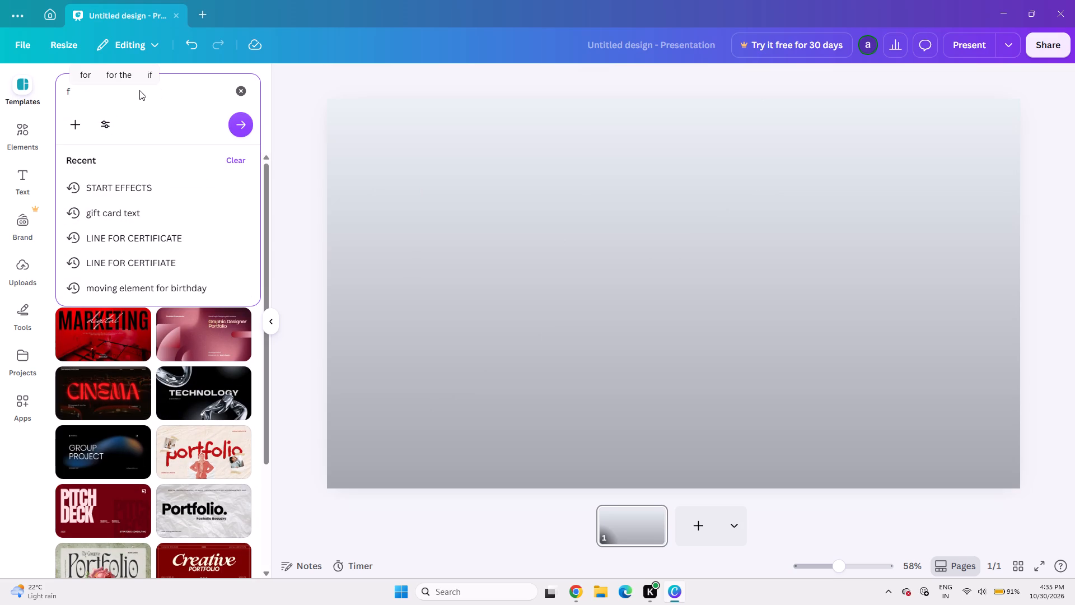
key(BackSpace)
Search the elements library for "foldable paper" and show all of the matching graphics.
click(15, 139)
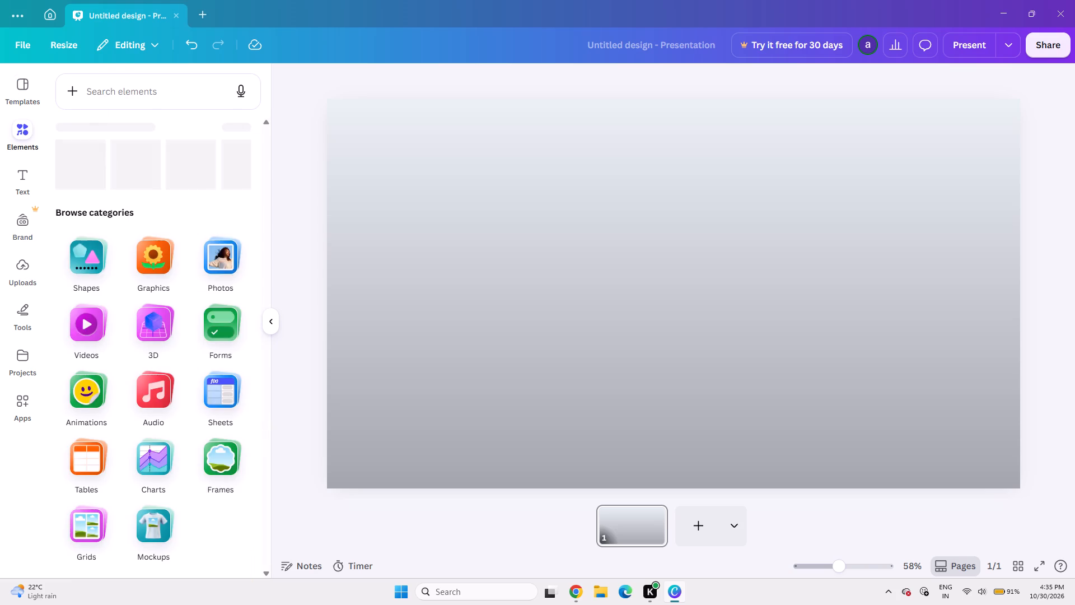
click(126, 94)
text(foldable paper)
key(Return)
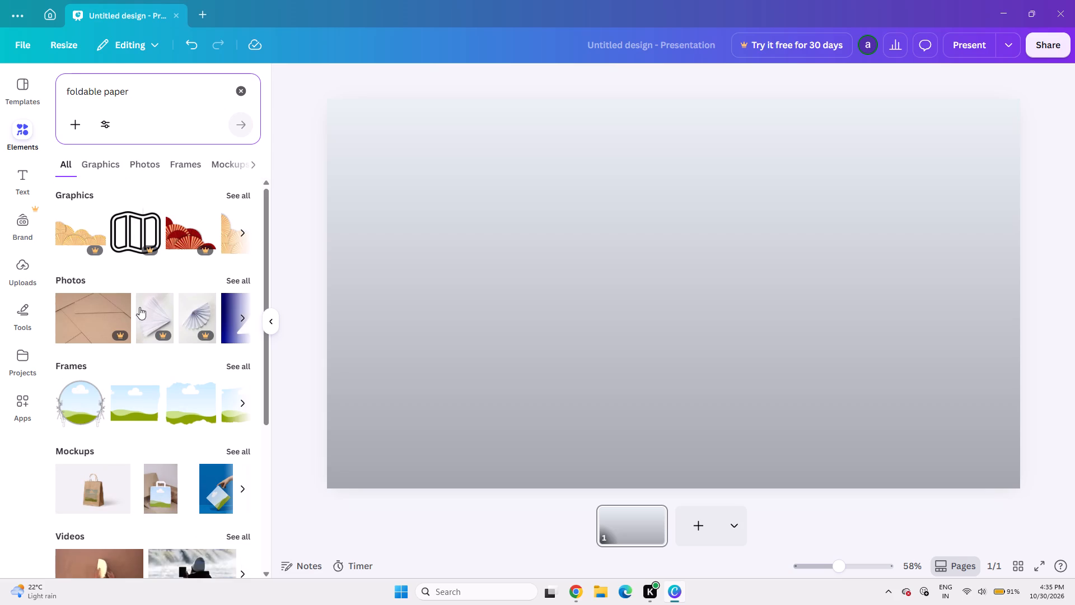
scroll(146, 314, down, 2)
scroll(146, 314, up, 1)
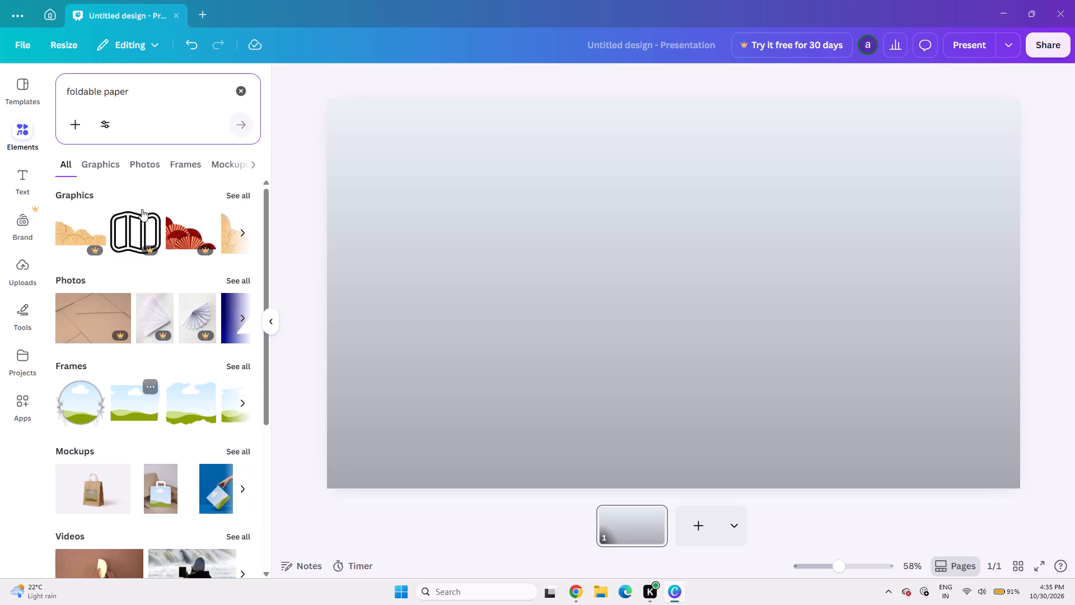
click(241, 197)
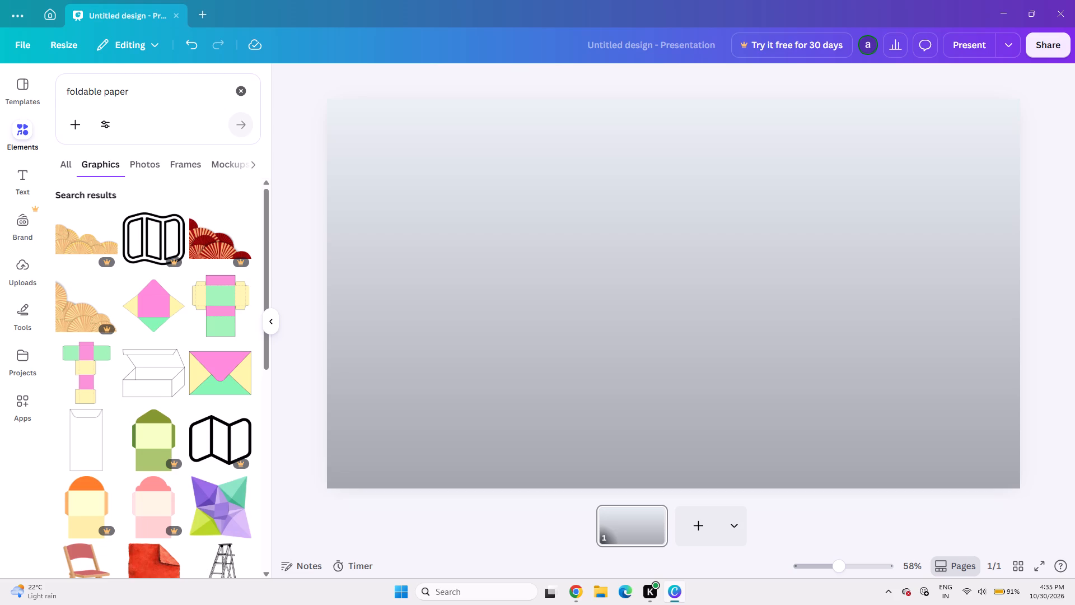
Refine the element search to "foldable white paper" and add the crumpled white paper graphic to the page.
key(space)
key(Left)
key(Left)
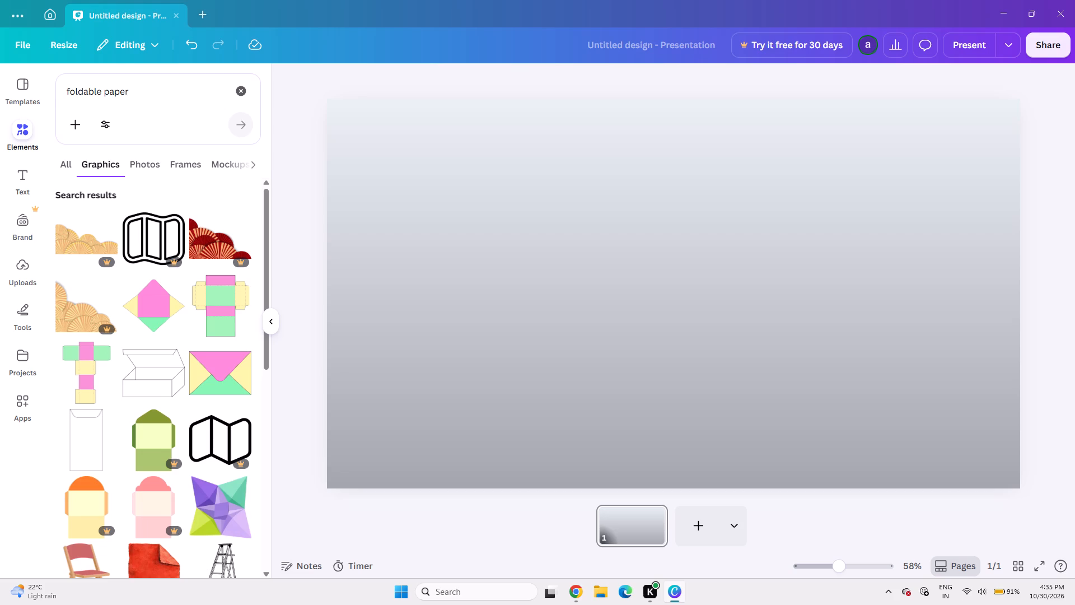
click(104, 90)
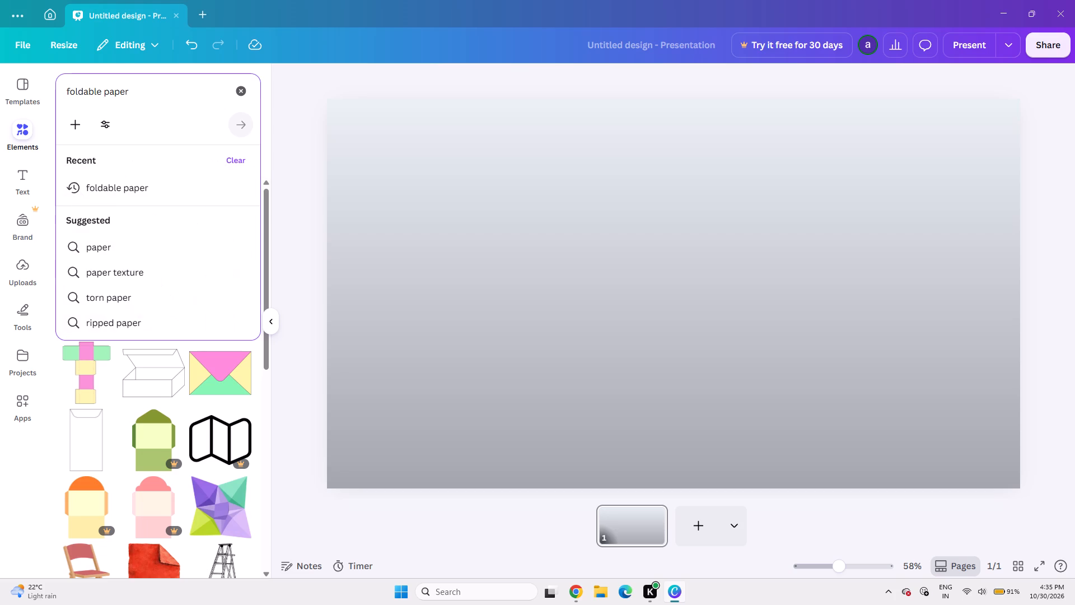
text(white)
key(space)
key(Return)
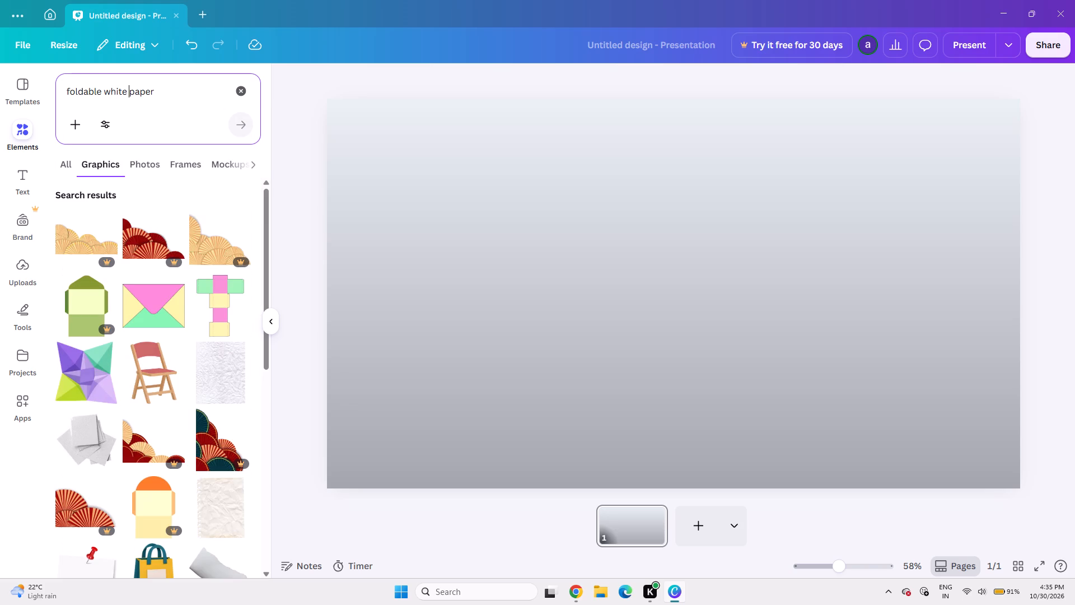
click(222, 367)
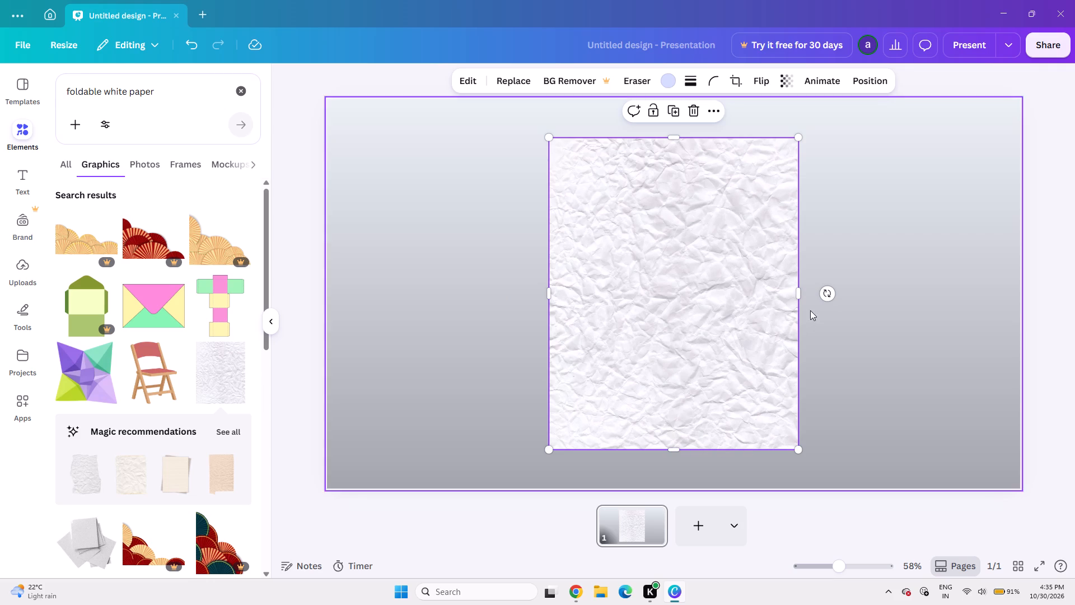
Rotate the crumpled paper graphic a quarter turn anticlockwise into landscape orientation.
drag(821, 298, 899, 269)
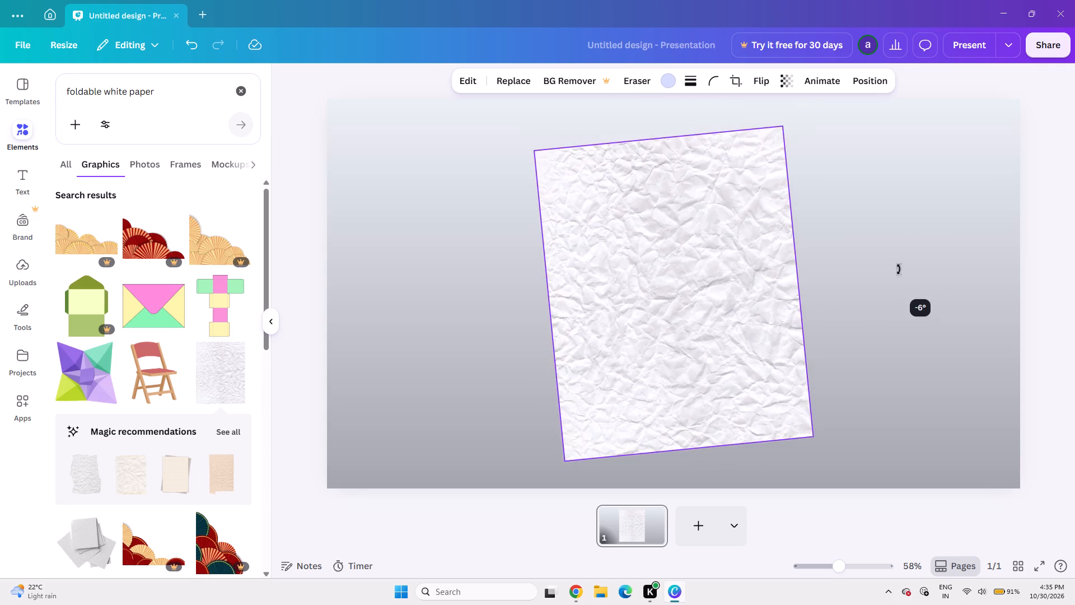
drag(899, 269, 678, 147)
Enlarge and stretch the crumpled paper graphic until it covers the whole page from edge to edge.
drag(825, 418, 919, 422)
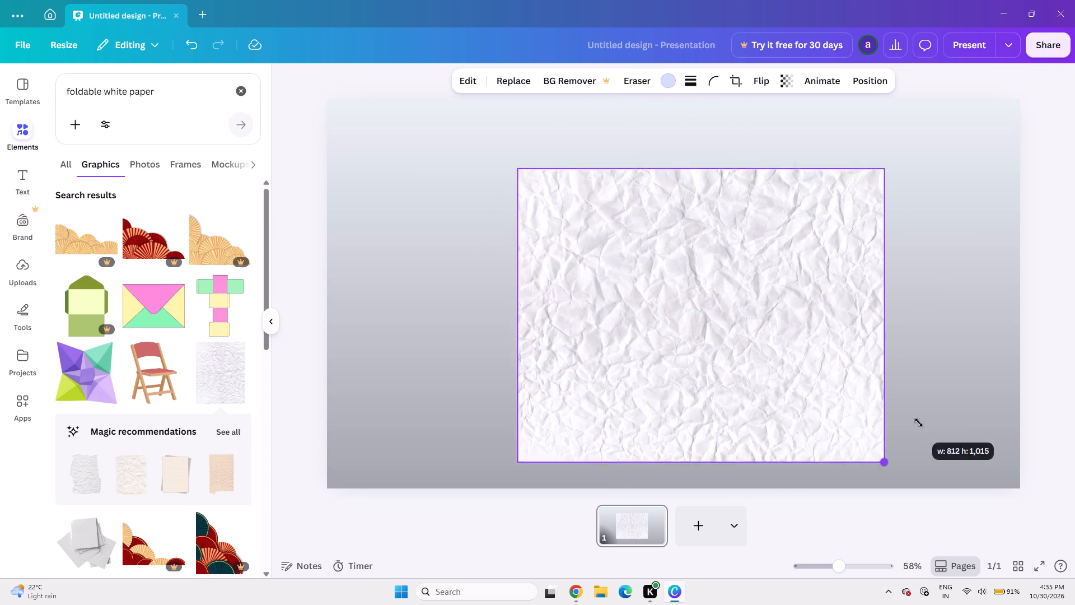
drag(919, 422, 954, 435)
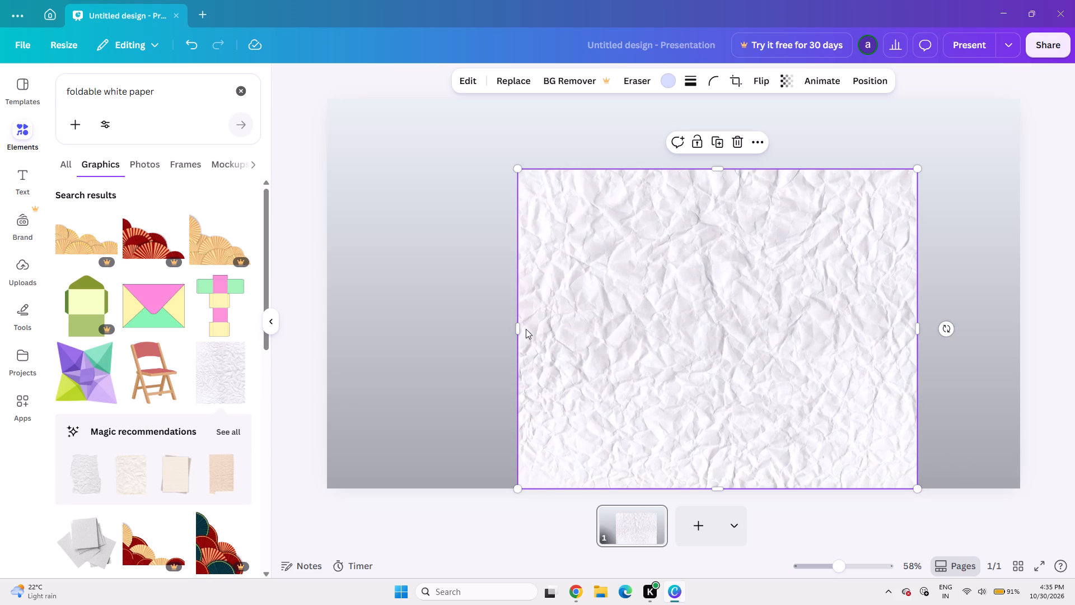
drag(519, 329, 343, 329)
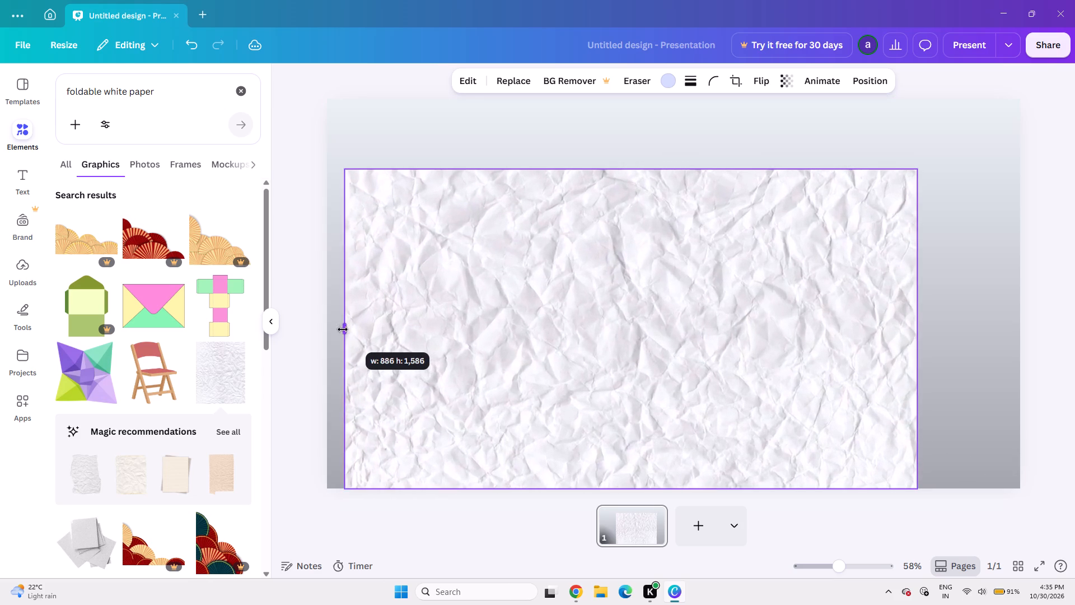
drag(343, 329, 477, 297)
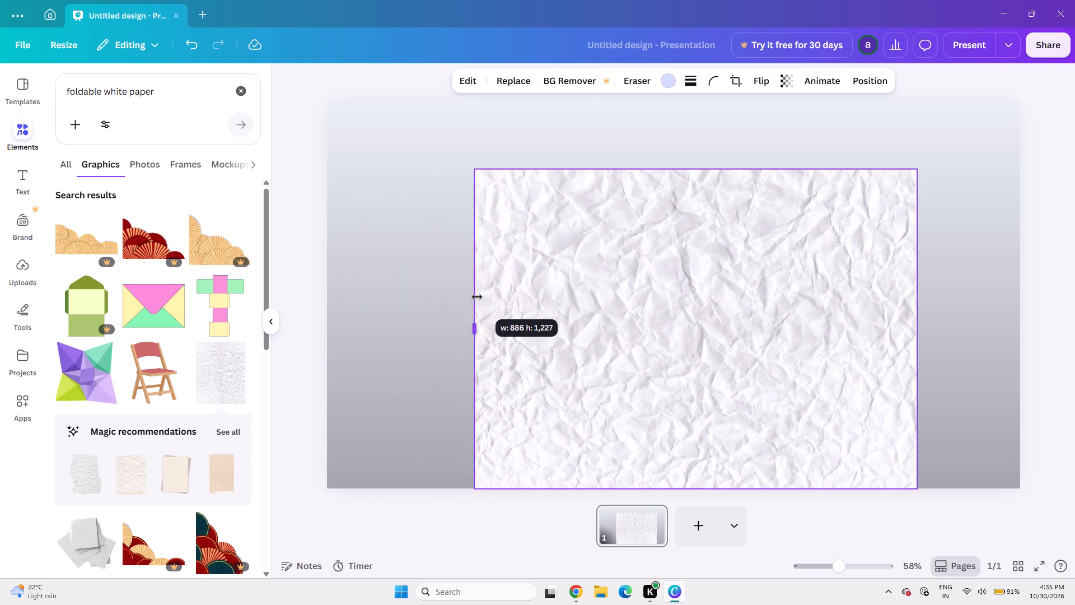
drag(477, 297, 496, 296)
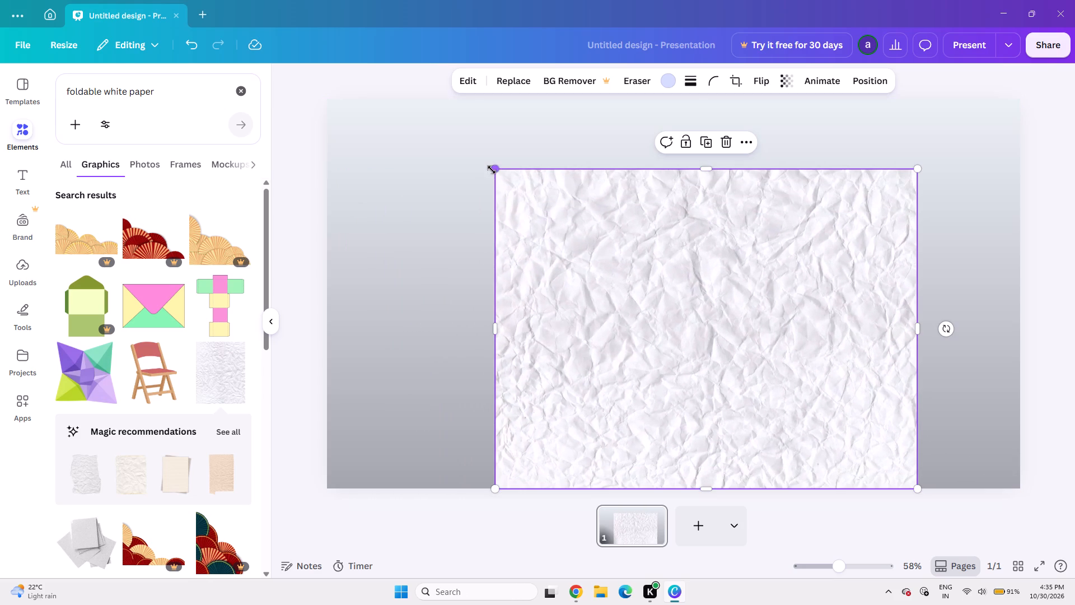
drag(493, 170, 361, 164)
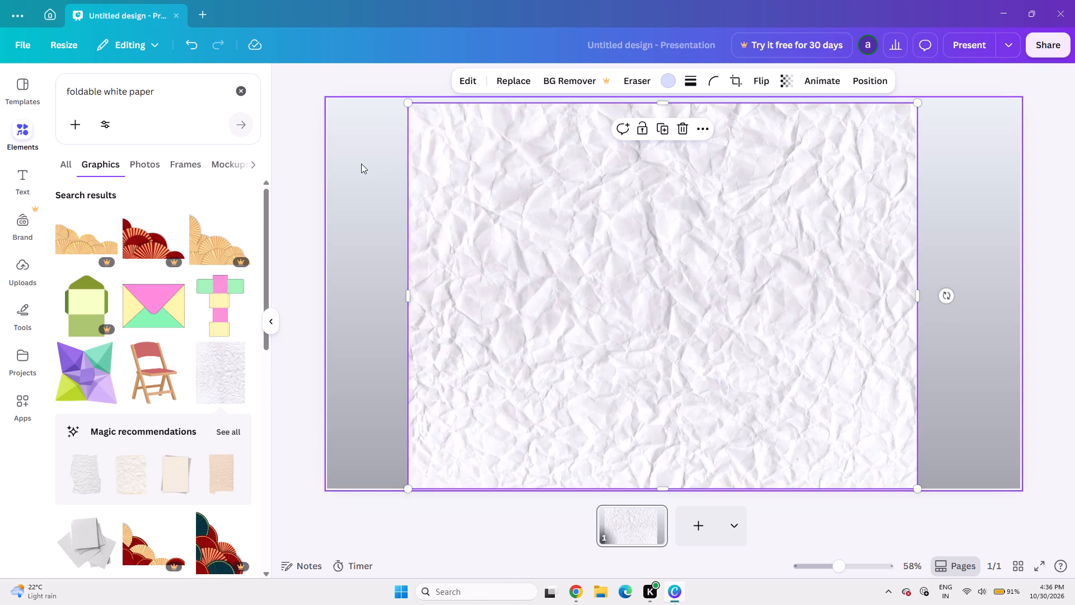
drag(406, 301, 376, 298)
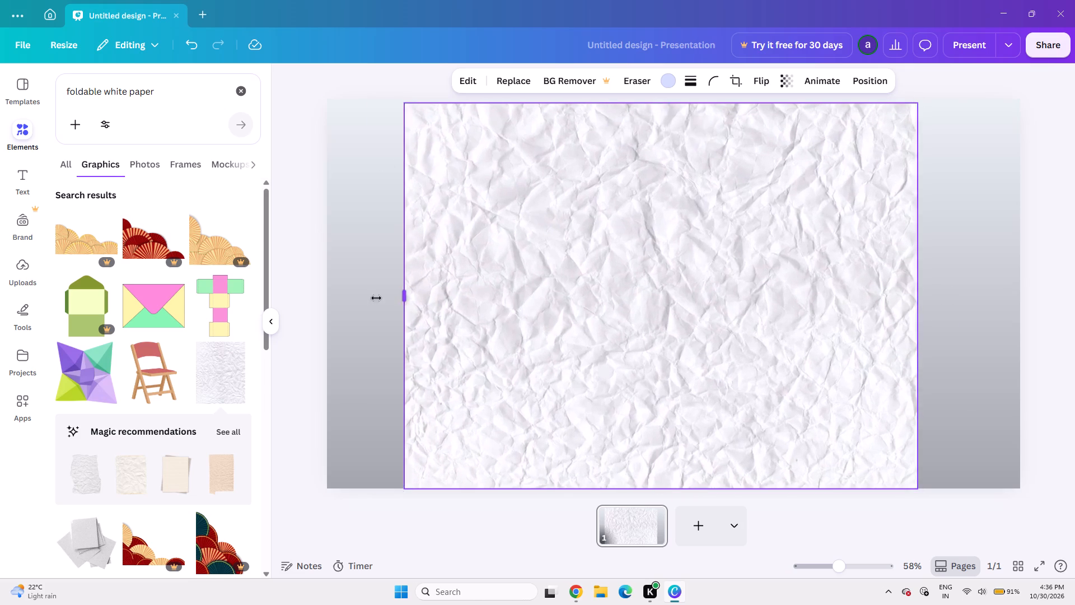
drag(376, 298, 325, 314)
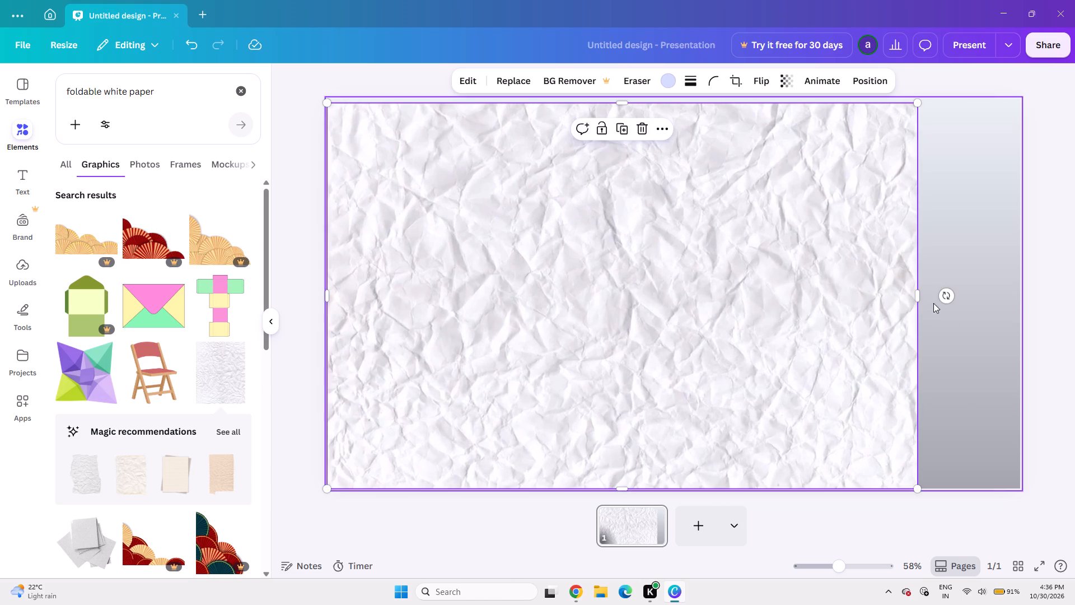
drag(919, 294, 1066, 300)
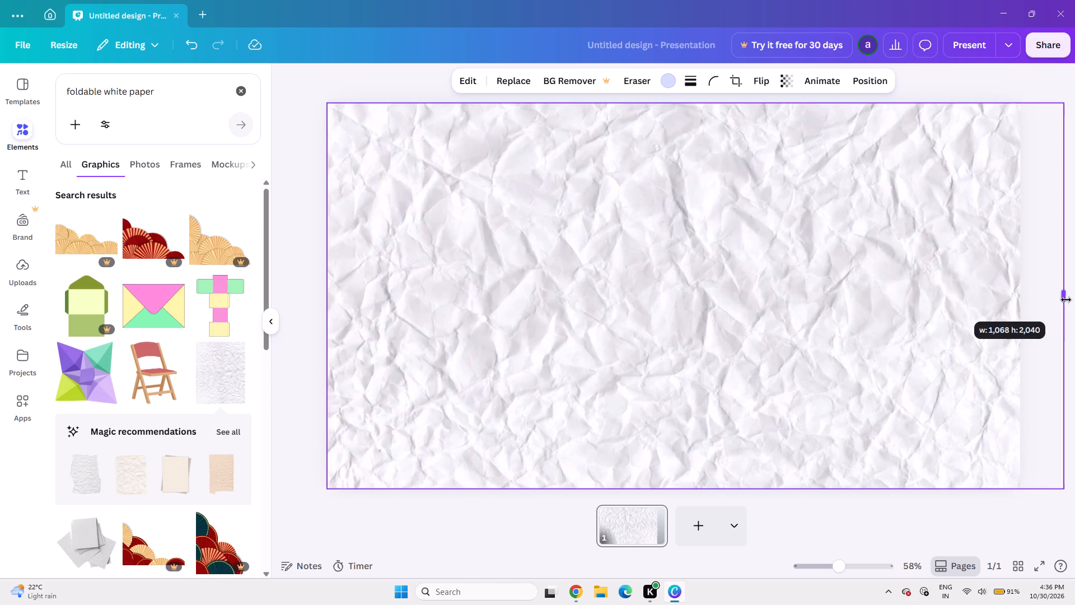
drag(1066, 300, 1022, 311)
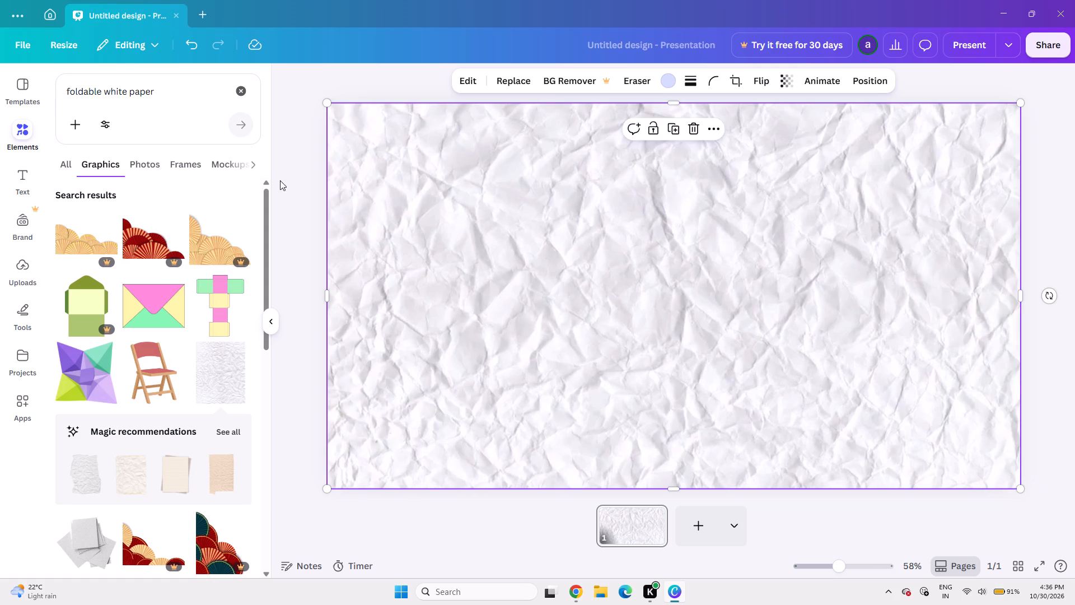
Clear the "foldable white paper" query from the elements search.
click(181, 96)
key(BackSpace)
key(BackSpace)
key(BackSpace)
key(BackSpace)
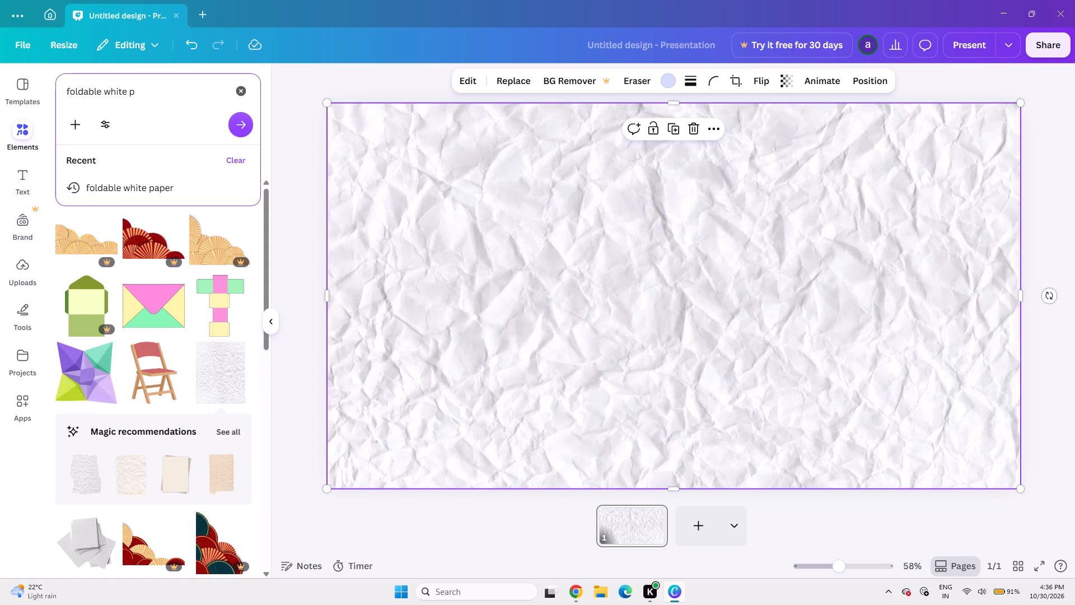
key(BackSpace)
key(BackSpace)
key(BackSpace)
key(BackSpace)
key(BackSpace)
key(BackSpace)
key(BackSpace)
key(BackSpace)
key(BackSpace)
key(BackSpace)
key(BackSpace)
key(BackSpace)
key(BackSpace)
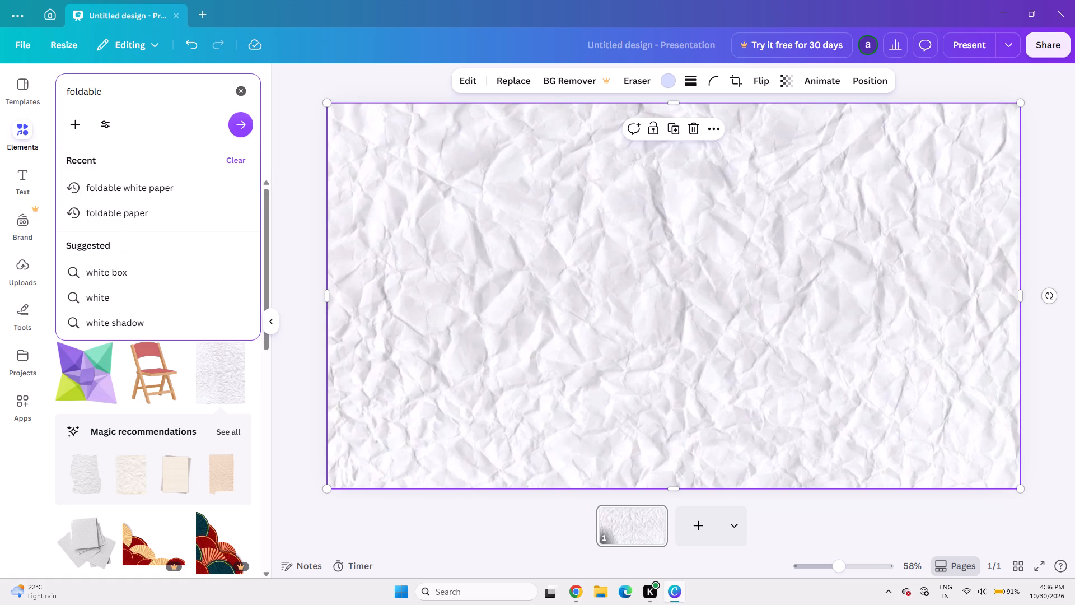
key(BackSpace)
key(BackSpace)
key(BackSpace)
Browse the font combinations in the text library and add the orange "BOO!" lettering to the page.
click(21, 183)
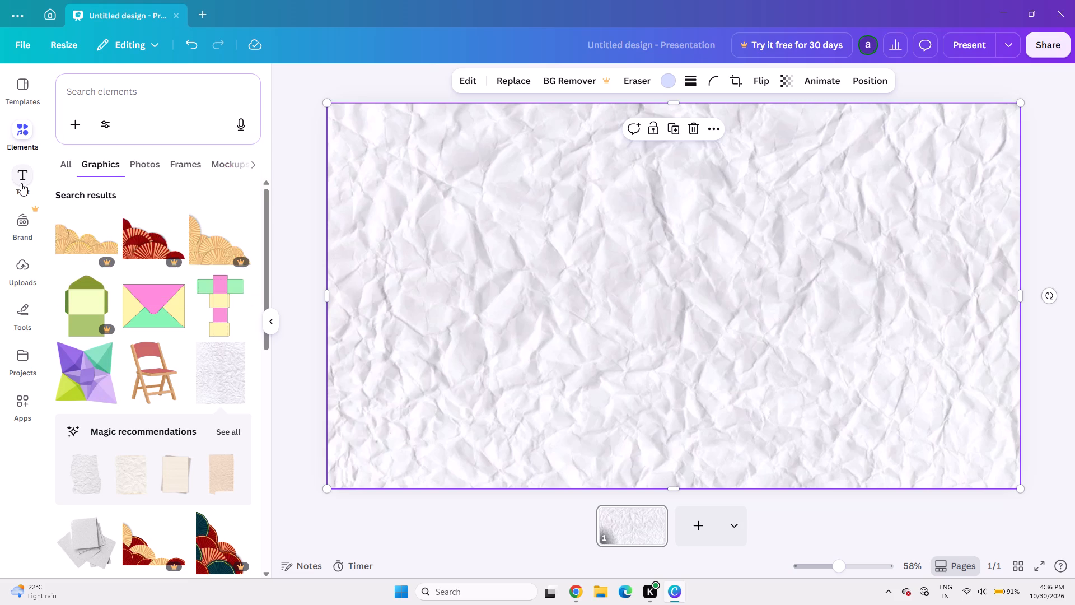
scroll(130, 424, down, 1)
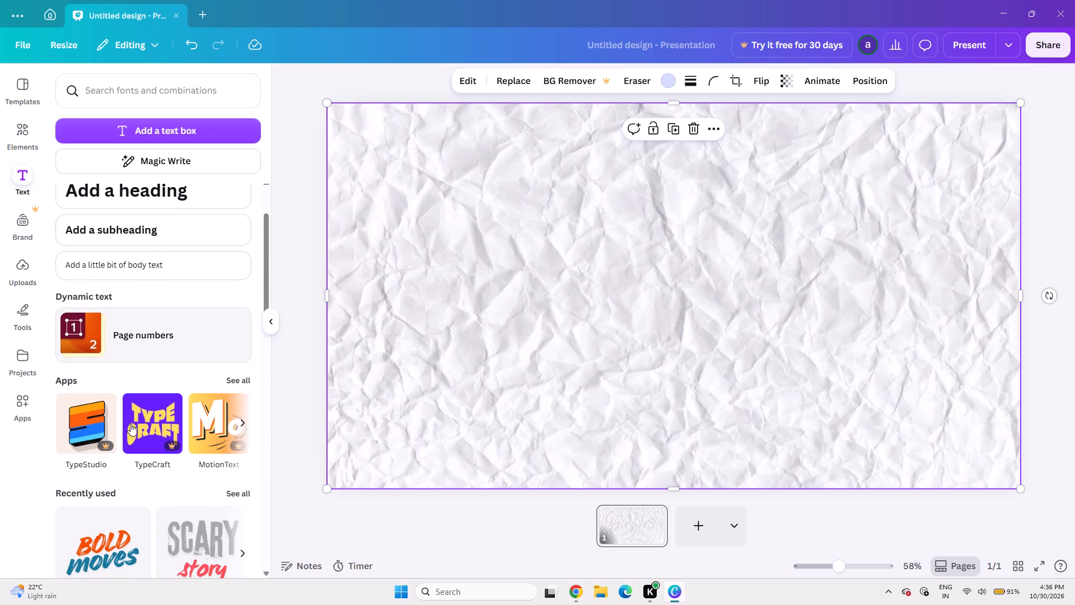
scroll(176, 448, down, 2)
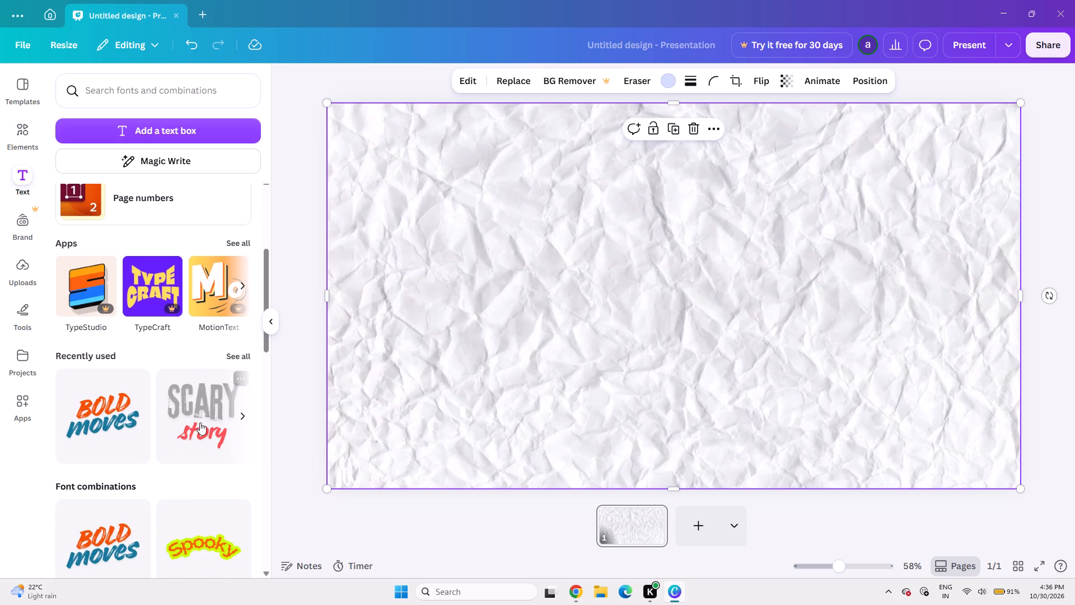
scroll(189, 448, down, 2)
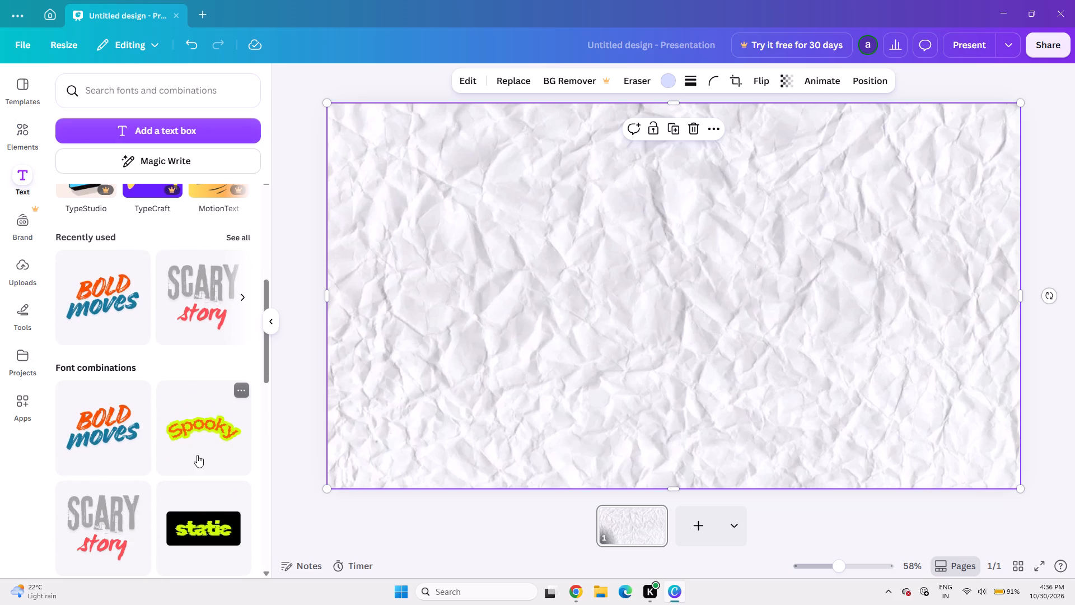
scroll(197, 455, down, 2)
scroll(206, 510, down, 1)
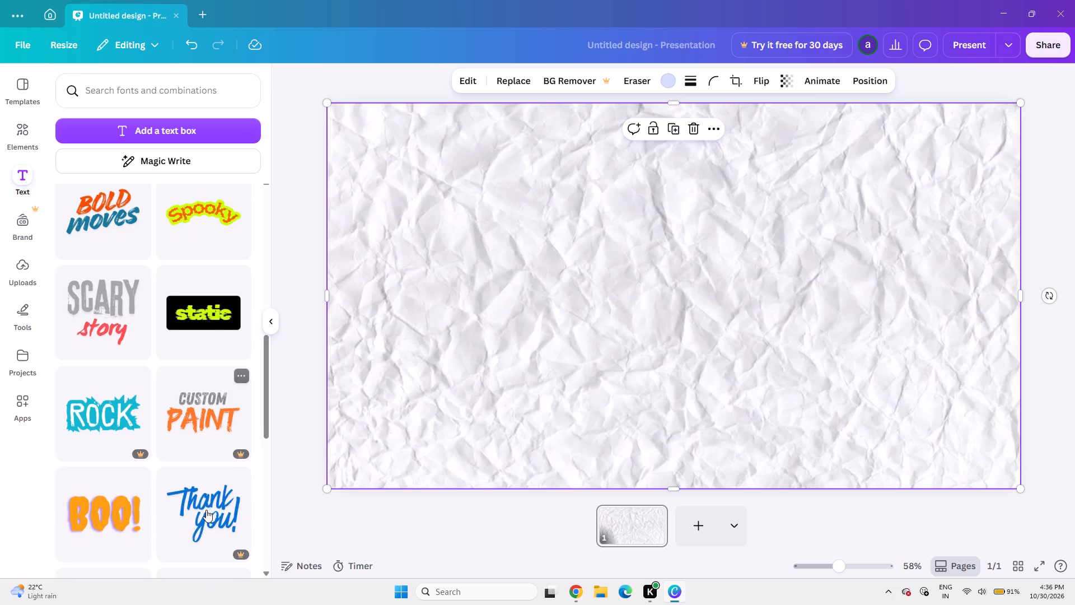
scroll(206, 510, down, 1)
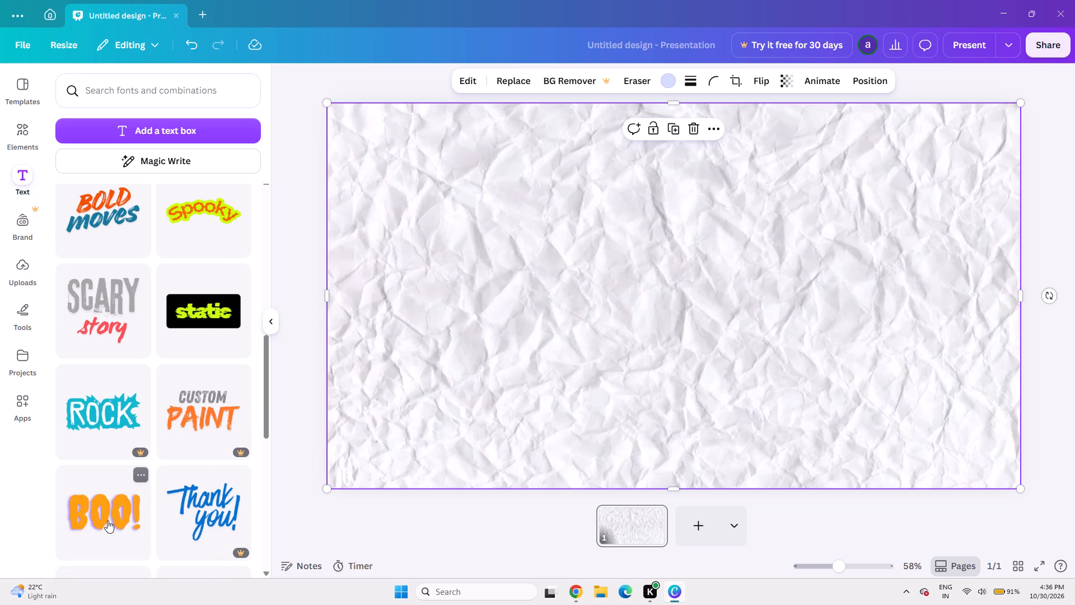
click(95, 513)
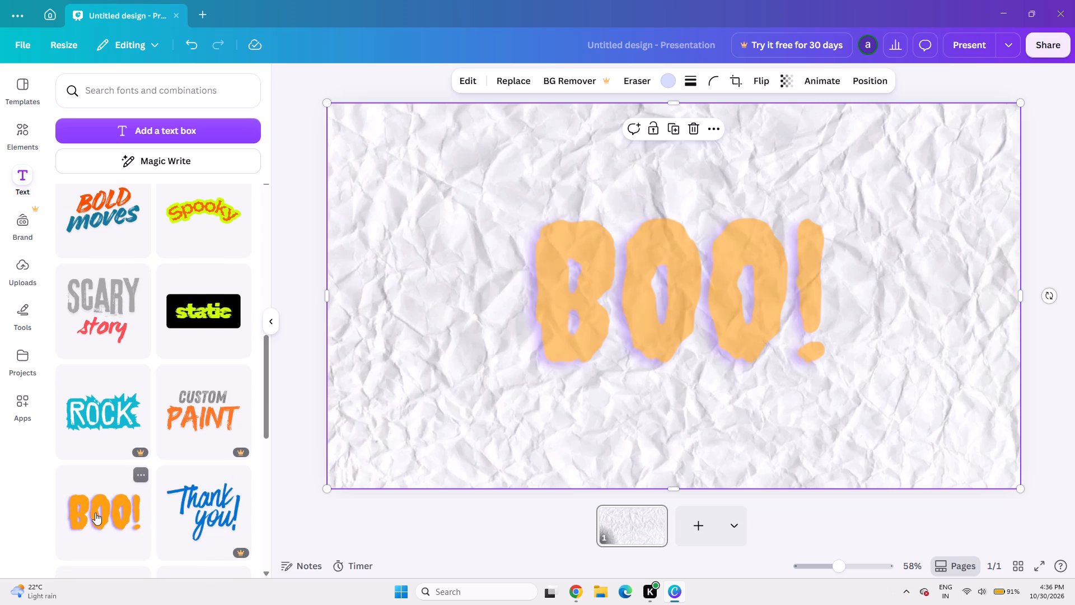
Replace the "BOO!" text with "PORTFOLIO".
click(807, 248)
key(BackSpace)
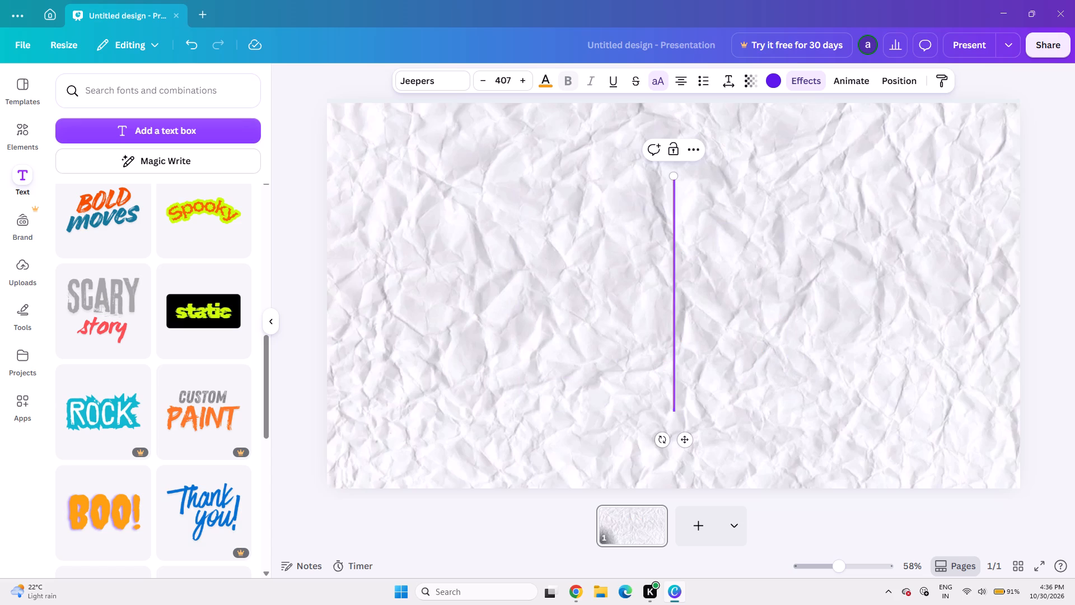
text(po)
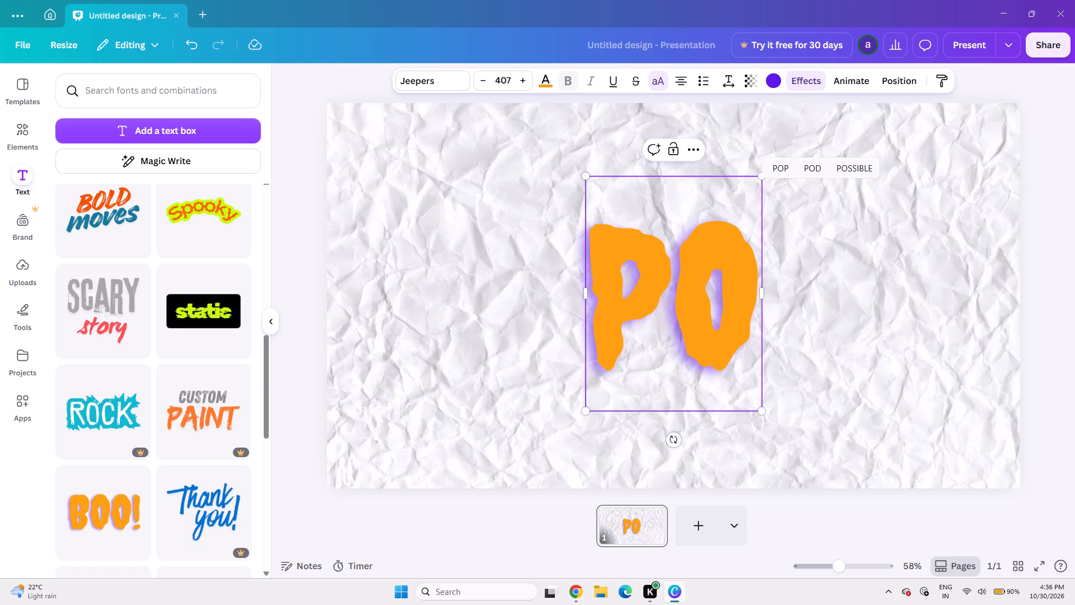
key(r)
text(tfoli)
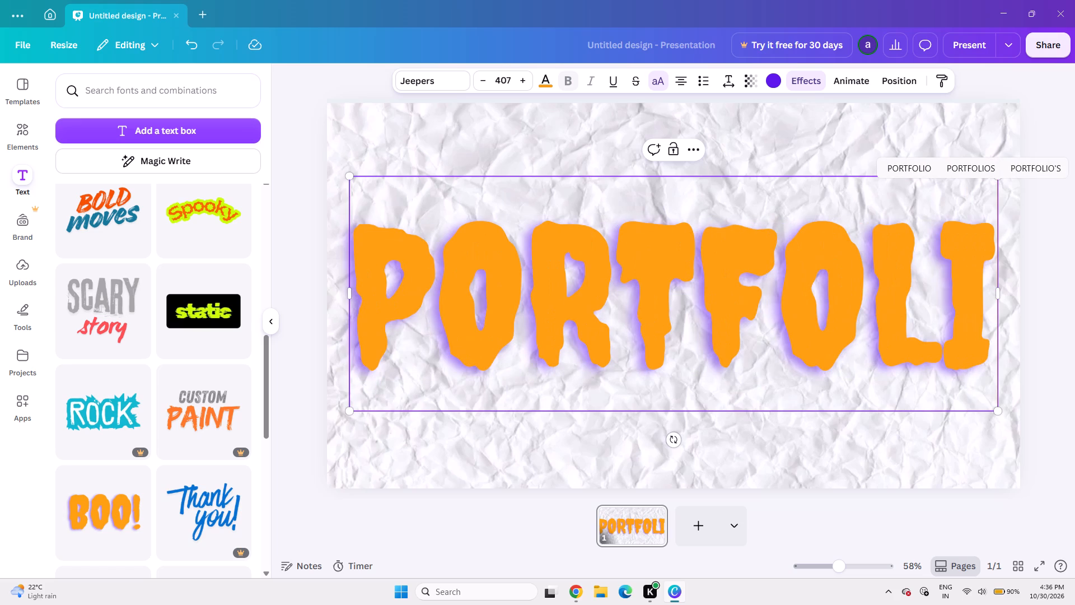
key(o)
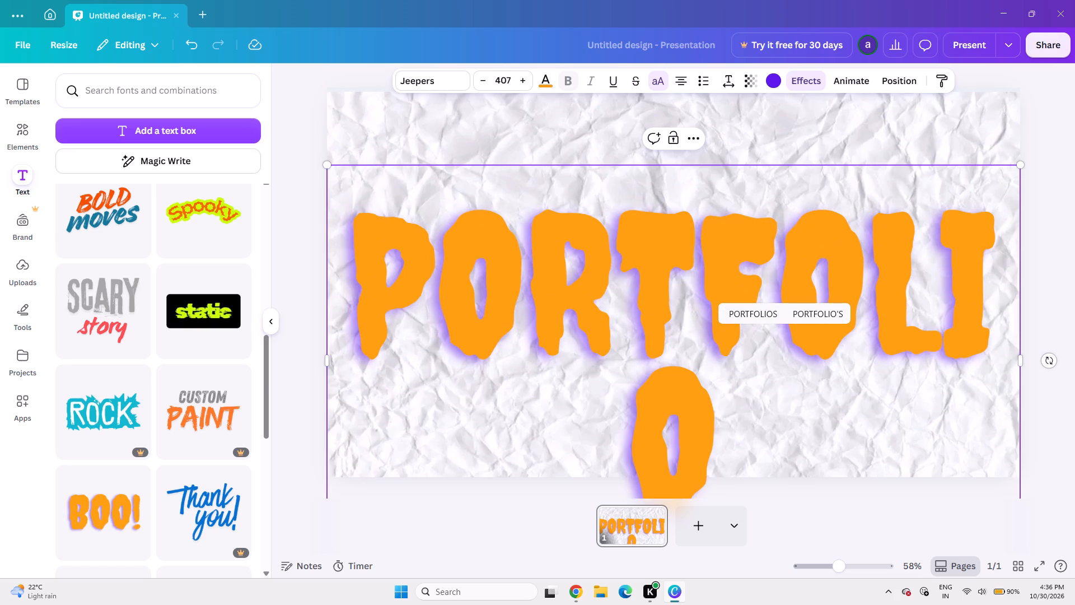
Reduce the PORTFOLIO title's font size to 219 so the word fits on one line.
triple_click(482, 82)
triple_click(482, 82)
click(482, 82)
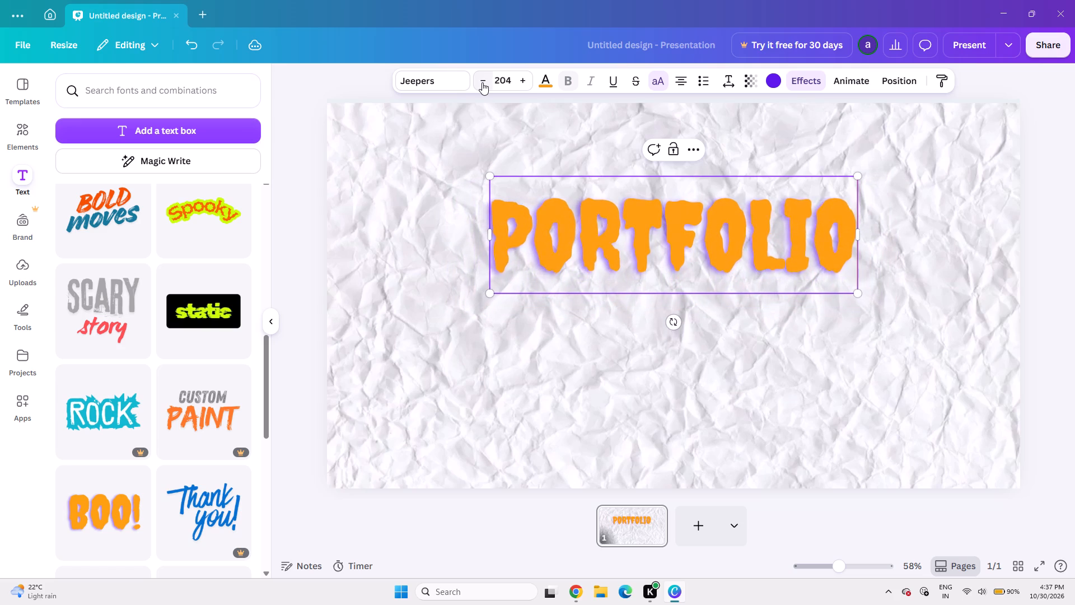
triple_click(518, 85)
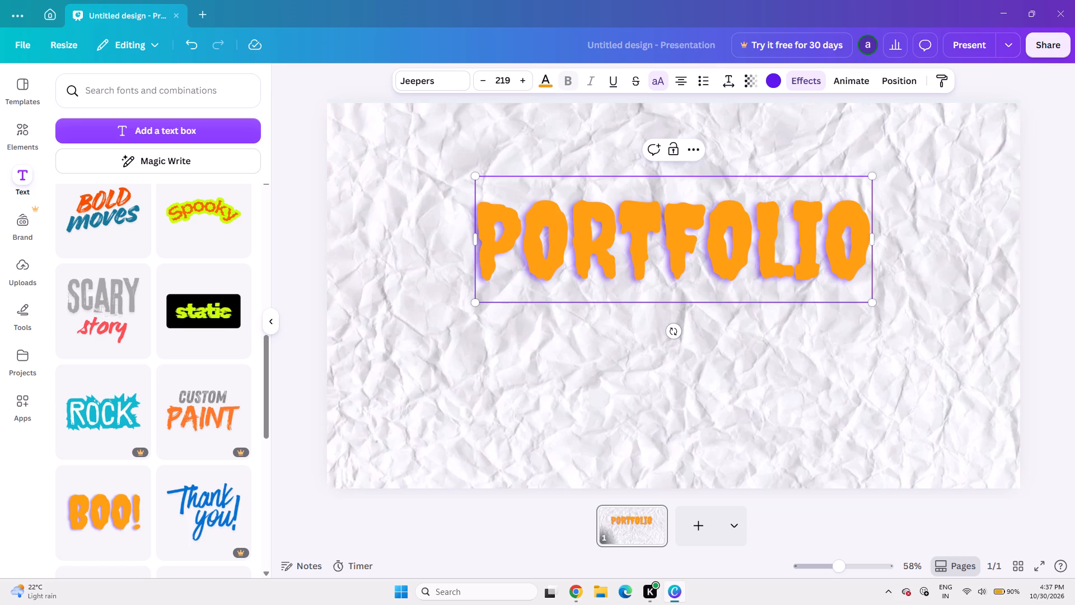
click(689, 266)
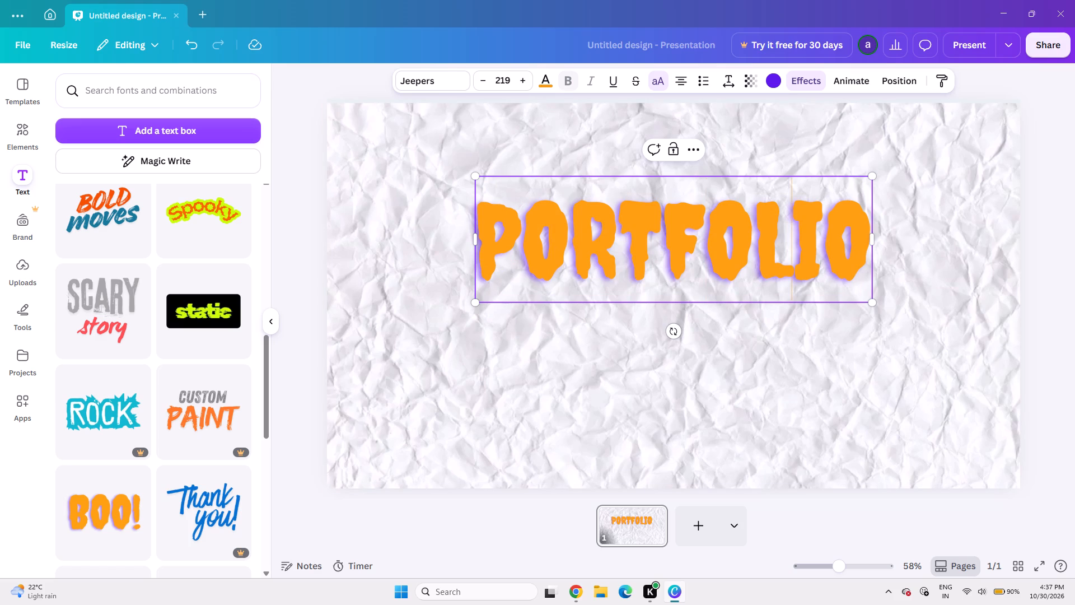
click(805, 267)
click(766, 368)
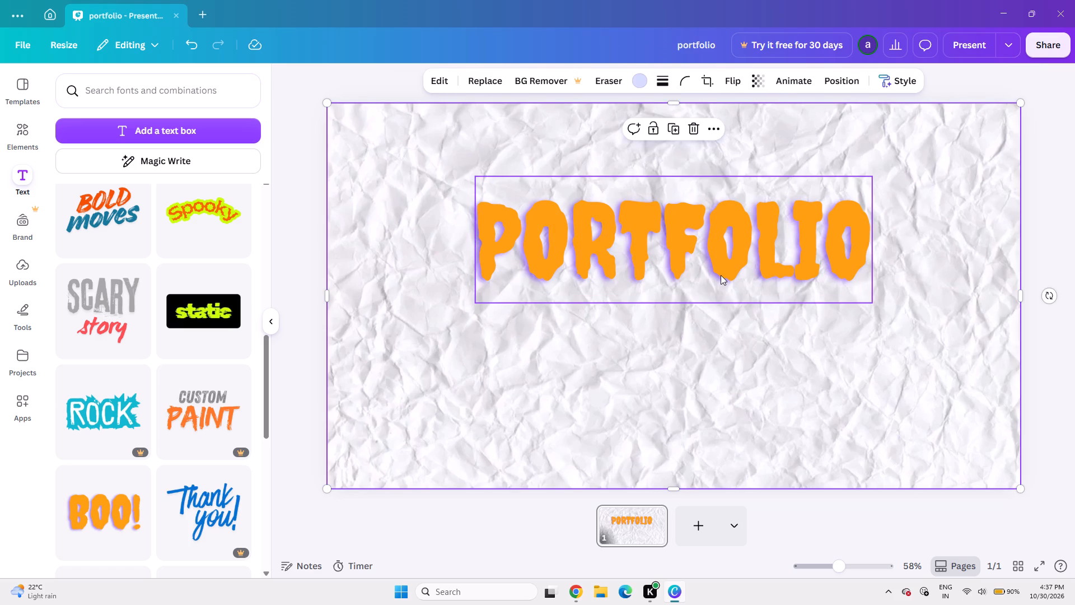
Nudge the PORTFOLIO title down to just above the page's vertical centre.
click(721, 275)
key(Down)
key(Down)
key(Down)
key(Down)
key(Down)
key(Down)
key(Down)
key(Down)
key(Down)
key(Down)
key(Down)
key(Down)
key(Down)
key(Down)
key(Down)
key(Down)
key(Down)
key(Down)
key(Down)
key(Down)
key(Down)
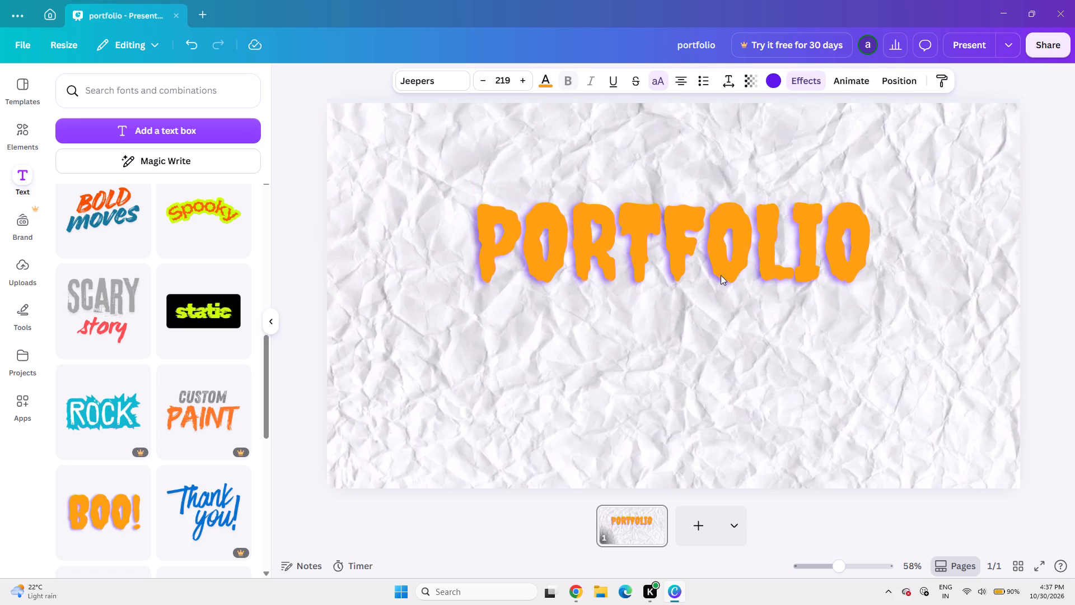
key(Right)
key(Right)
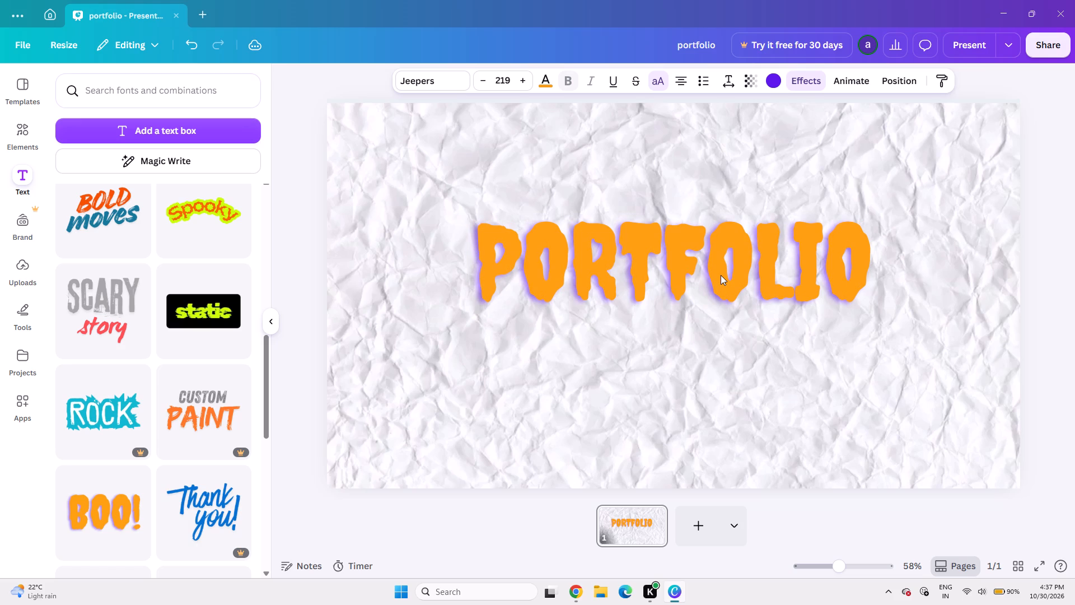
key(Right)
key(Right)
key(Down)
key(Down)
key(Down)
key(Down)
key(Down)
key(Down)
key(Down)
key(Down)
key(Down)
key(Down)
key(Down)
key(Down)
key(Down)
key(Down)
key(Down)
key(Down)
key(Down)
key(Down)
key(Down)
key(Down)
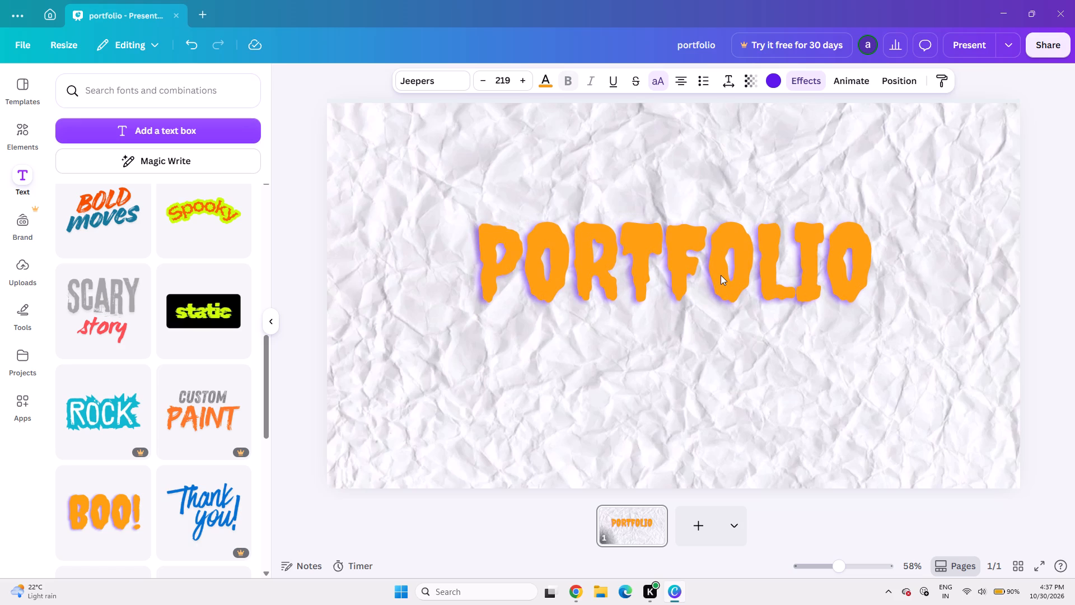
key(Right)
key(Right)
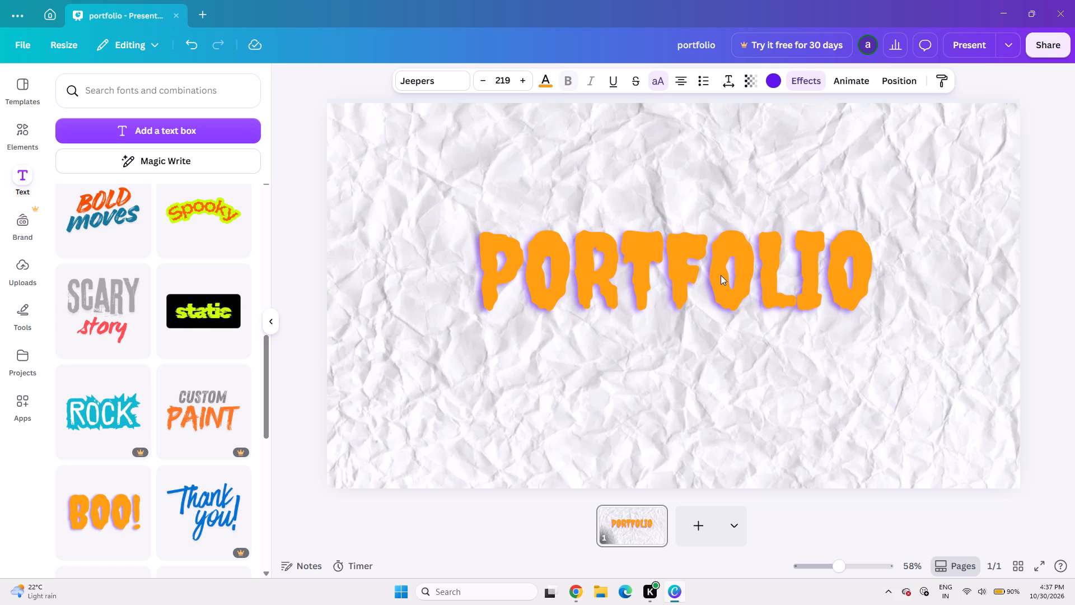
Adjust the PORTFOLIO title's horizontal position in small nudges to bring it near the page's centre line.
key(Right)
key(Right)
key(Right)
key(Right)
key(Right)
key(Right)
key(Right)
key(Right)
key(Right)
key(Right)
key(Right)
key(Right)
key(Right)
key(Right)
key(Right)
key(Right)
key(Right)
key(Right)
key(Right)
key(Right)
key(Right)
key(Right)
key(Right)
key(Right)
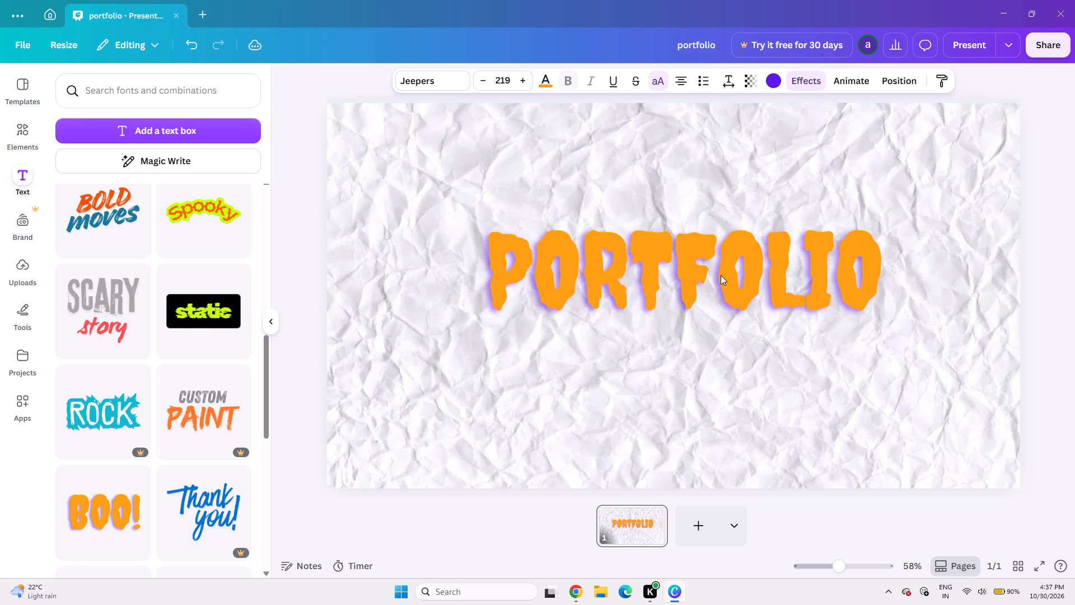
key(Left)
key(Left)
key(Left)
key(Left)
key(Left)
key(Left)
key(Left)
key(Left)
key(Left)
key(Left)
key(Left)
key(Left)
key(Left)
key(Left)
key(Left)
key(Left)
key(Left)
key(Left)
key(Left)
key(Left)
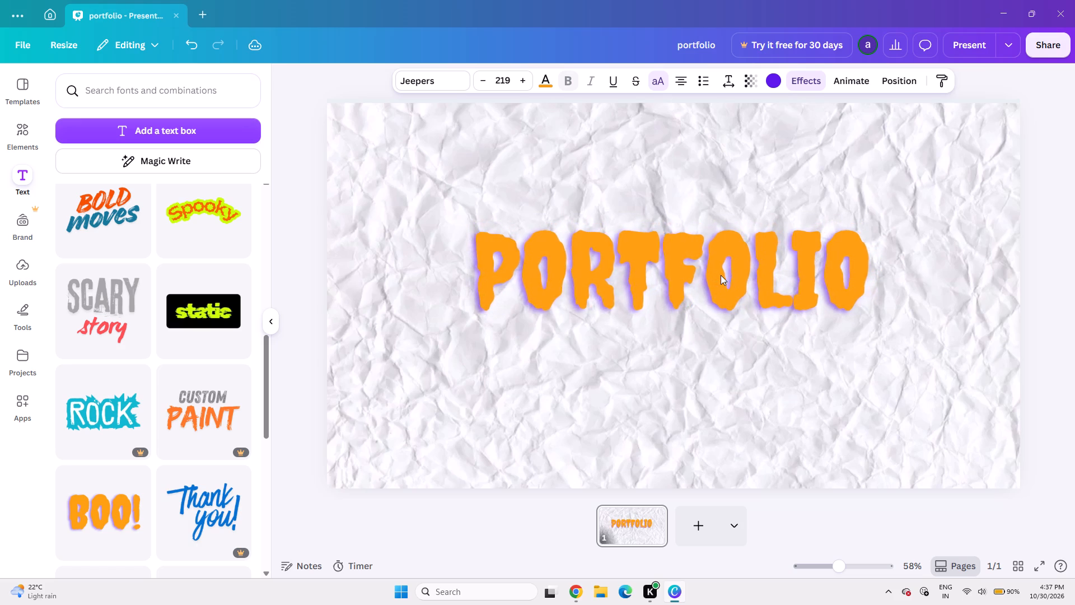
Nudge the PORTFOLIO title sideways in small increments to centre it horizontally on the page, and deselect it.
key(Right)
key(Right)
key(Right)
key(Right)
key(Right)
key(Right)
key(Right)
key(Right)
key(Right)
key(Right)
key(Right)
key(Right)
key(Right)
key(Right)
key(Right)
key(Right)
key(Right)
key(Right)
key(Right)
key(Right)
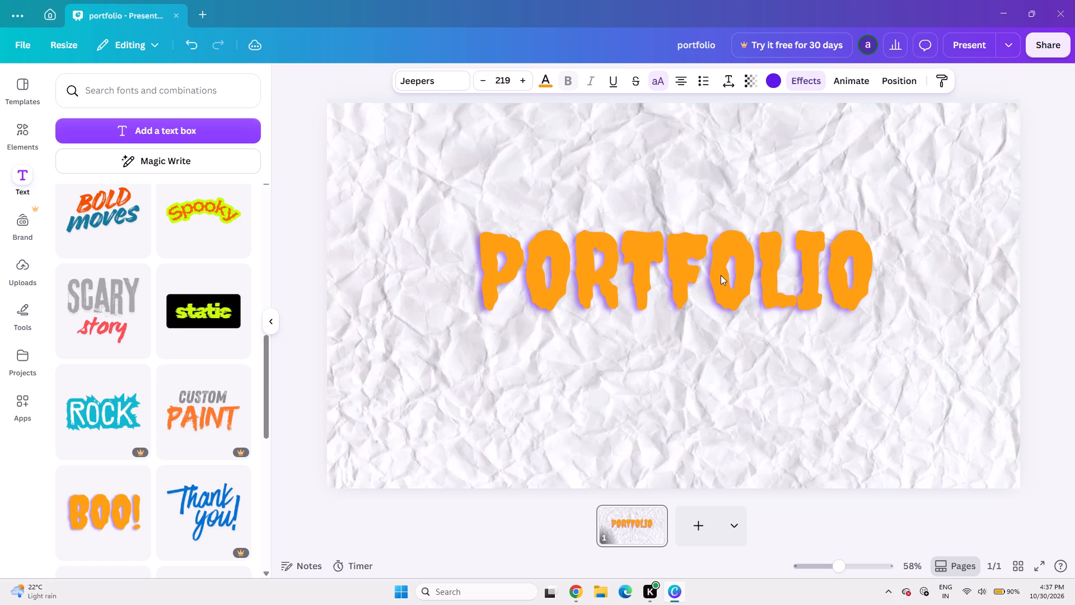
key(Left)
key(Left)
key(Left)
key(Left)
key(Left)
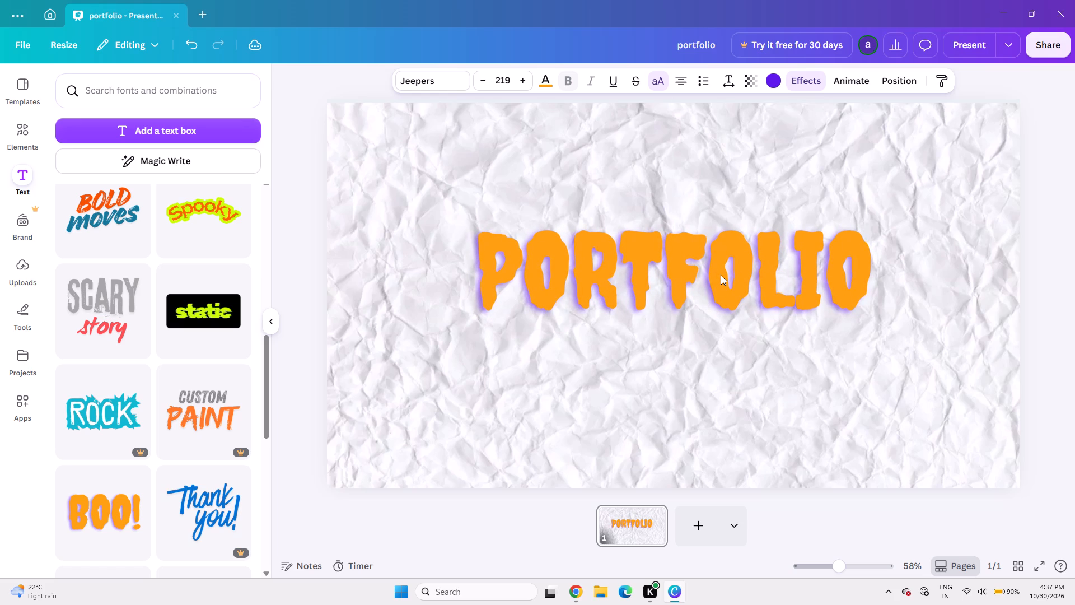
key(Left)
key(Left)
key(Left)
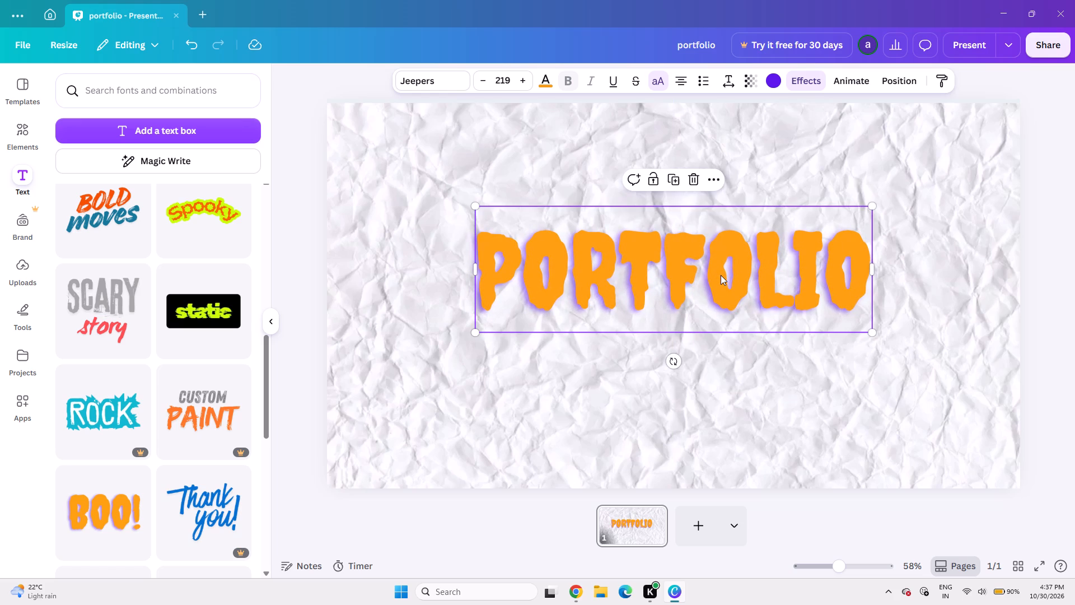
click(904, 372)
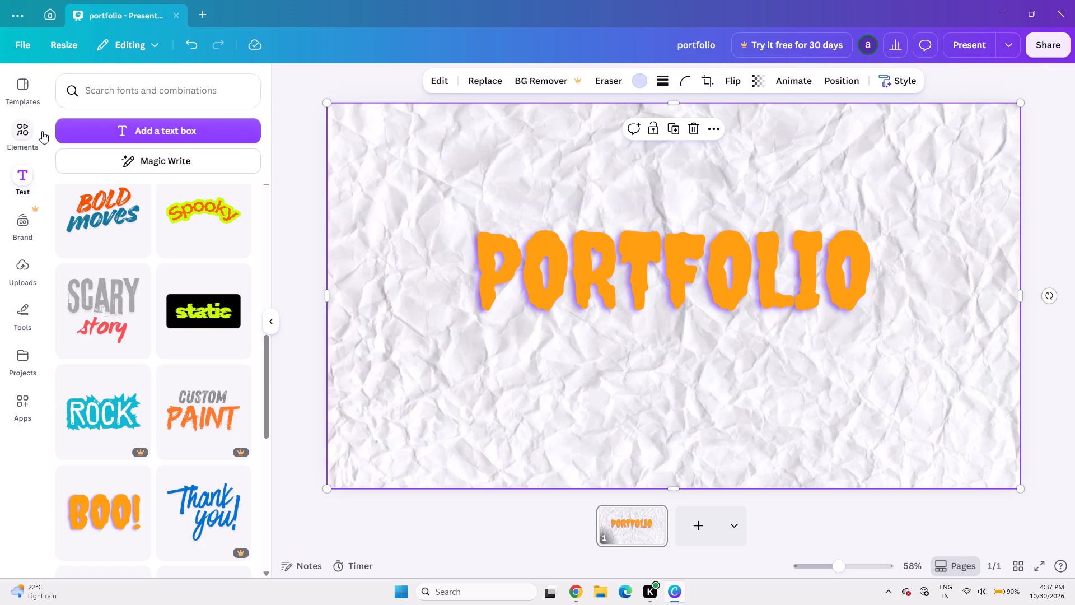
Search the graphics elements for "penguin cute" and add the waving penguin with red hat and scarf.
click(14, 135)
click(125, 86)
text(penguin)
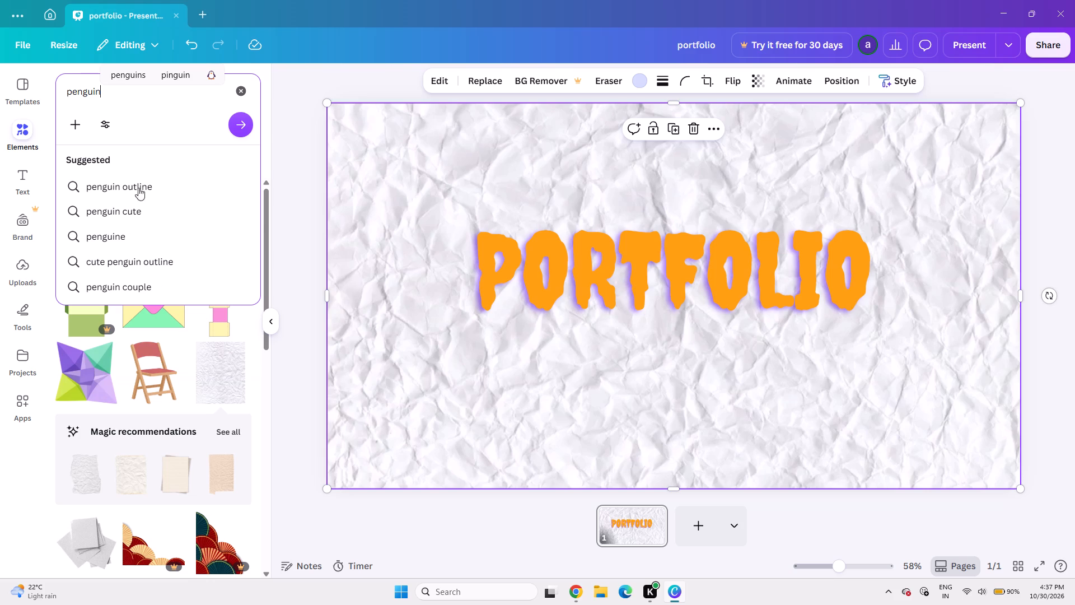
click(121, 213)
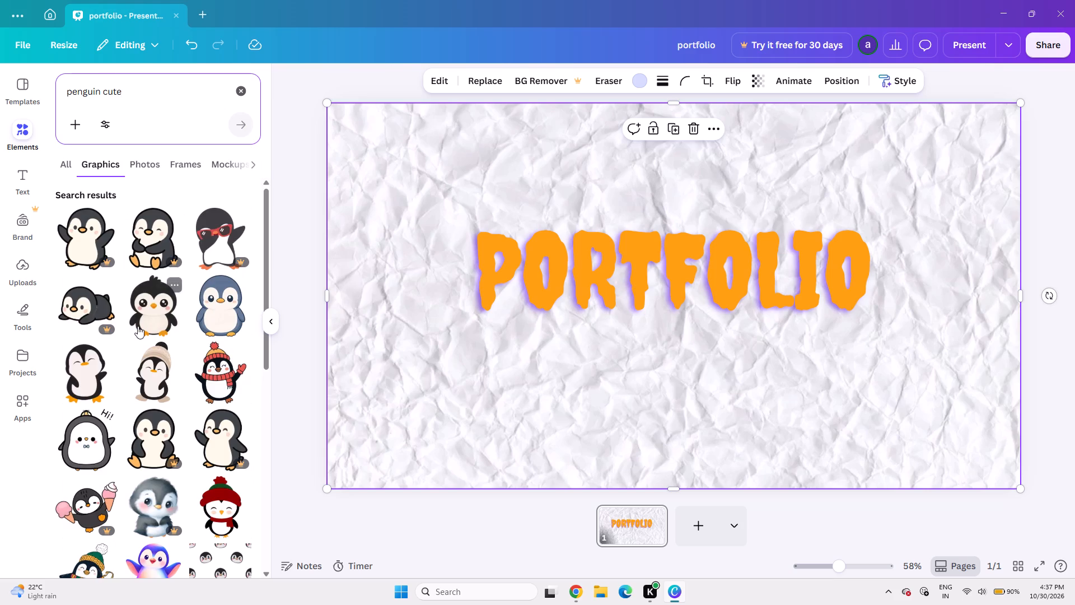
click(223, 367)
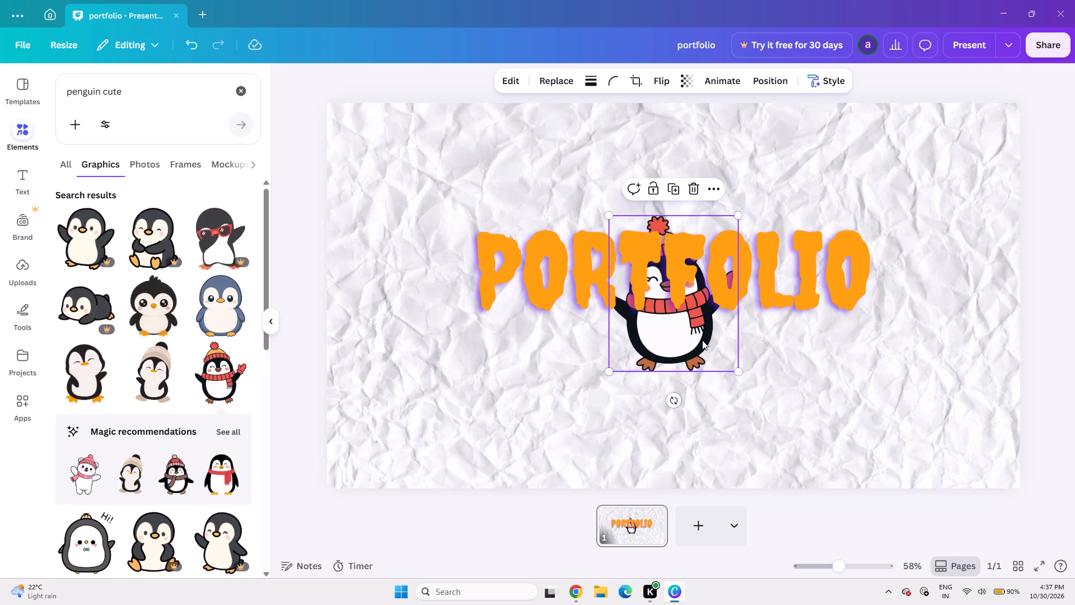
Shrink the penguin to roughly the height of the title letters and stand it on top of the P in PORTFOLIO.
drag(690, 352, 607, 322)
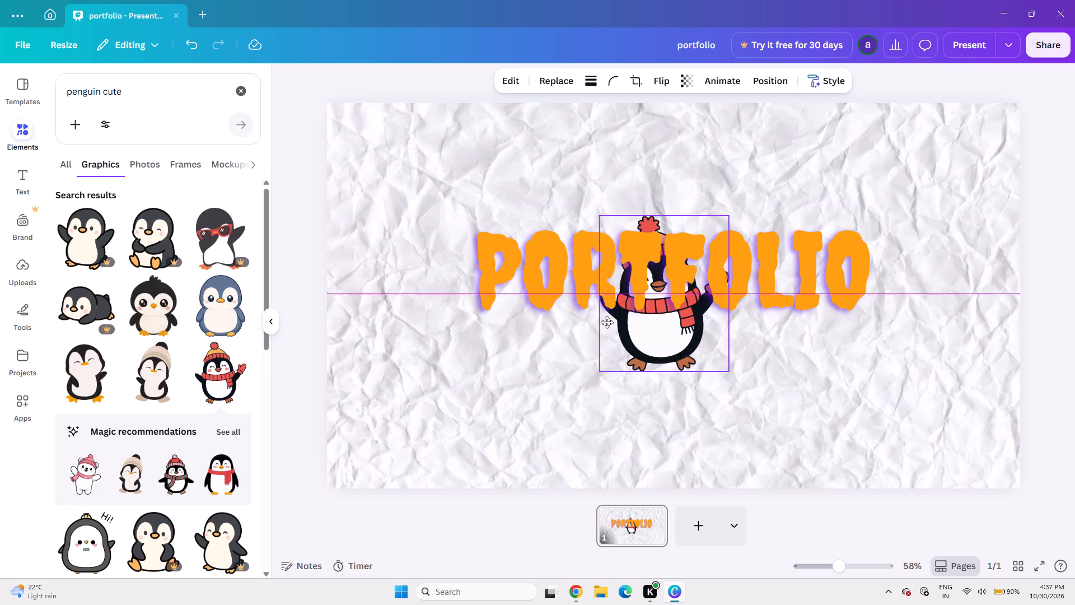
drag(607, 322, 424, 279)
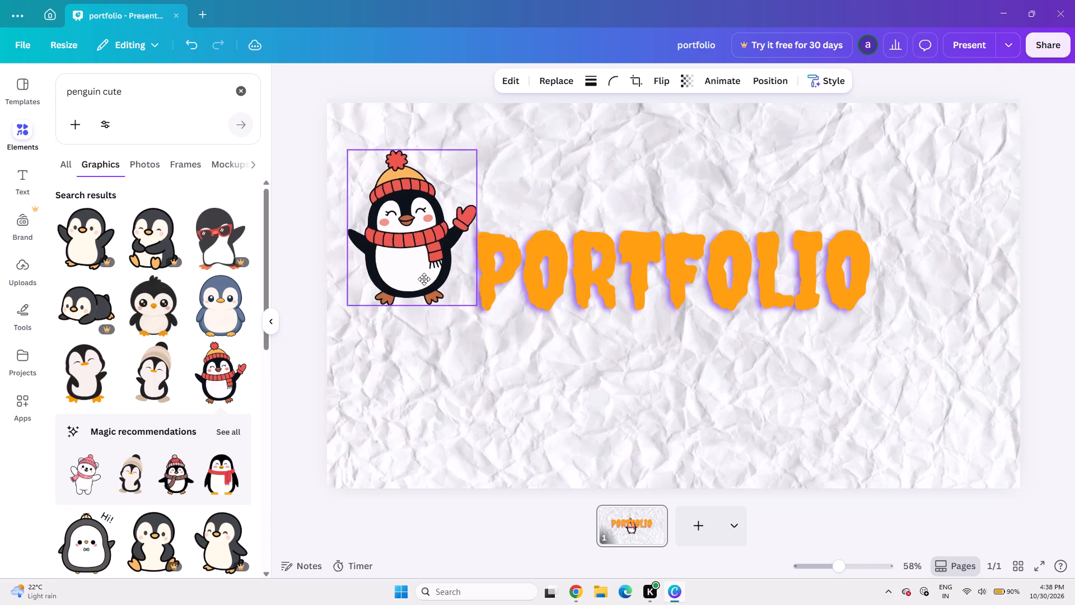
drag(424, 279, 518, 227)
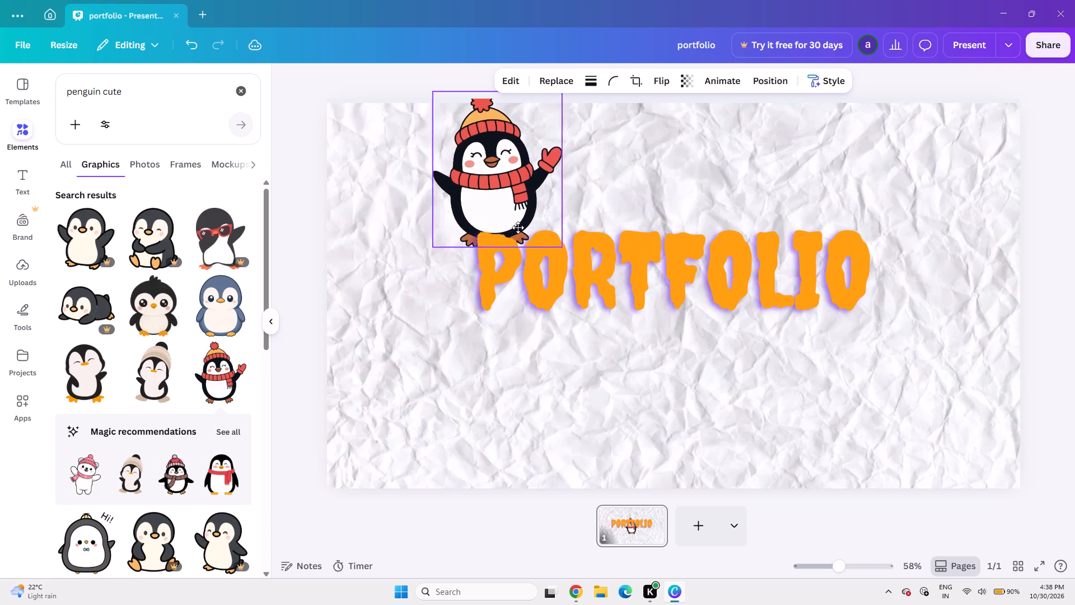
drag(518, 227, 457, 429)
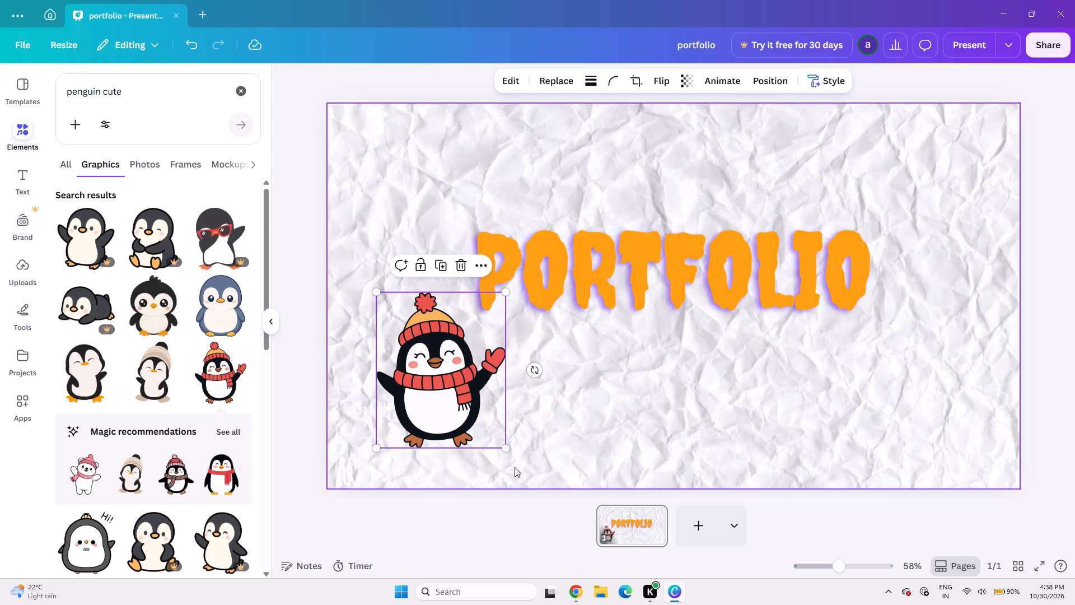
drag(507, 448, 464, 392)
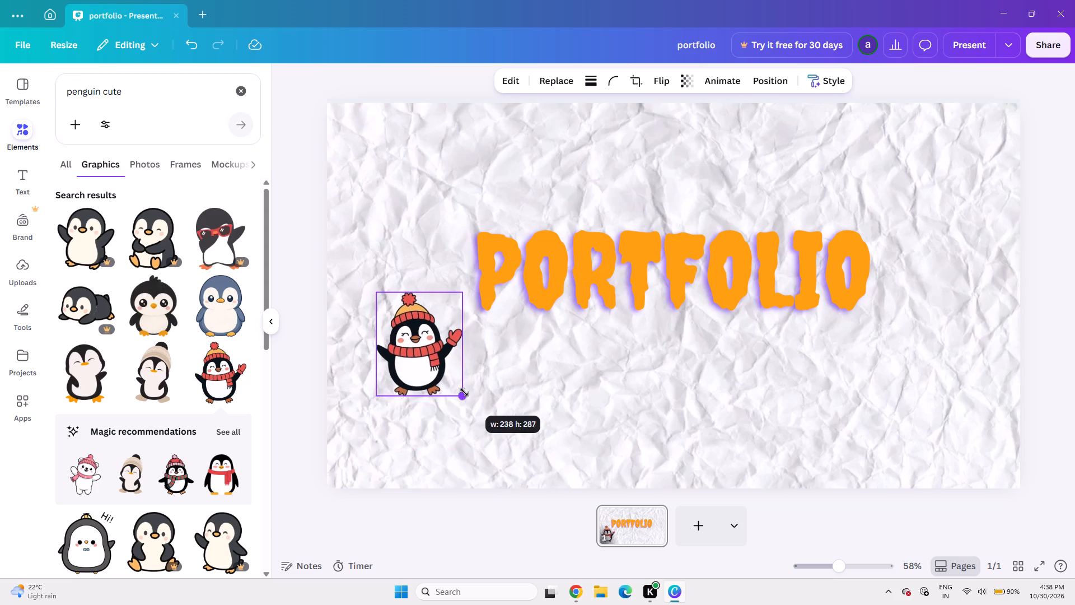
drag(464, 392, 458, 385)
drag(426, 350, 481, 221)
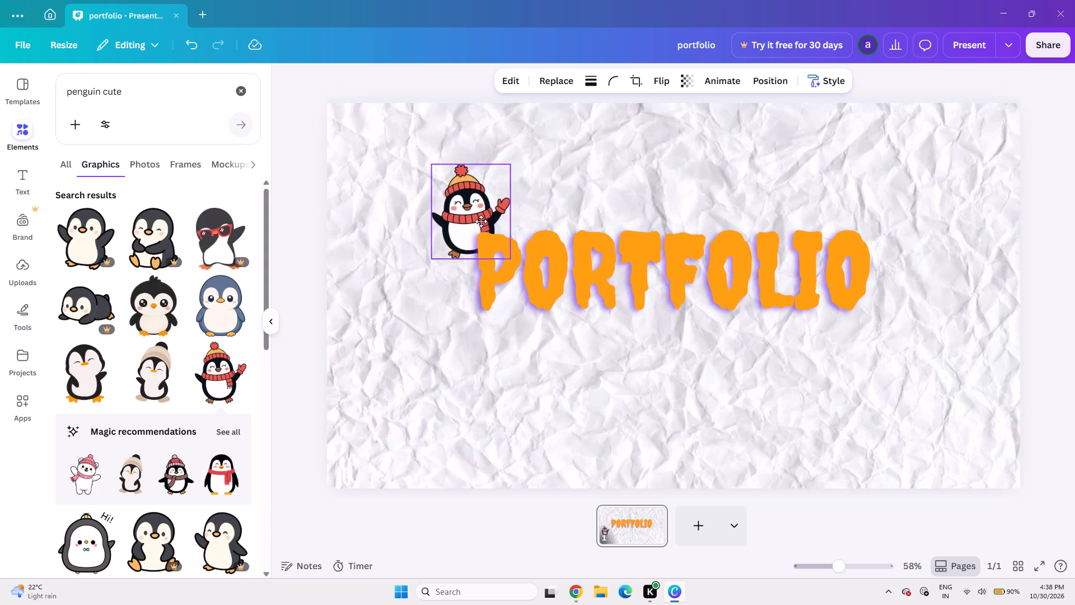
drag(481, 221, 506, 193)
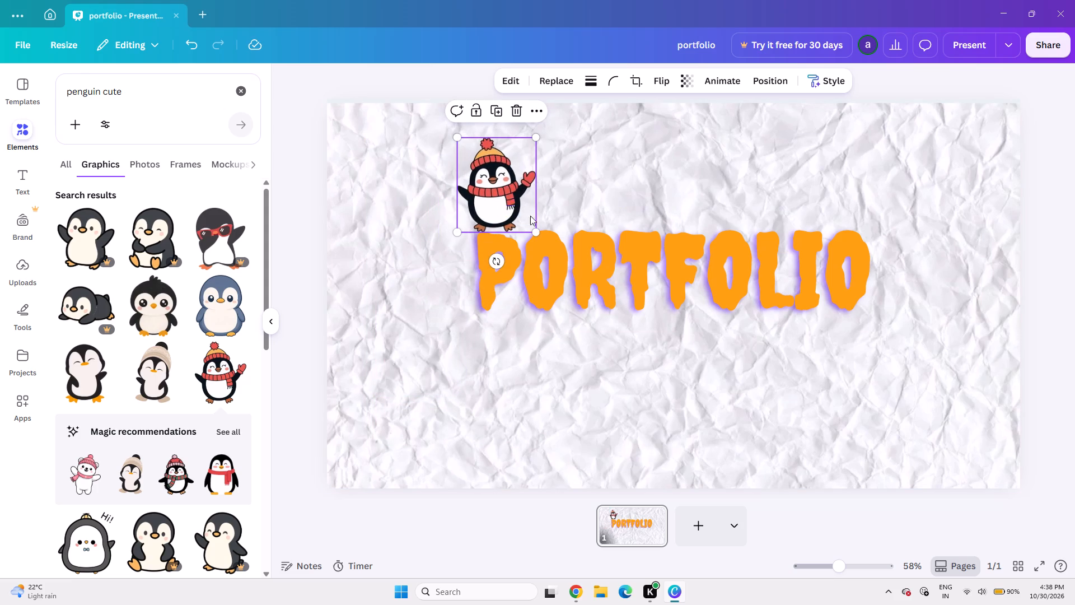
click(552, 375)
Nudge the penguin slightly right and up so its feet rest on the top edge of the P.
click(506, 195)
key(Right)
key(Right)
key(Right)
key(Right)
key(Right)
key(Right)
key(Up)
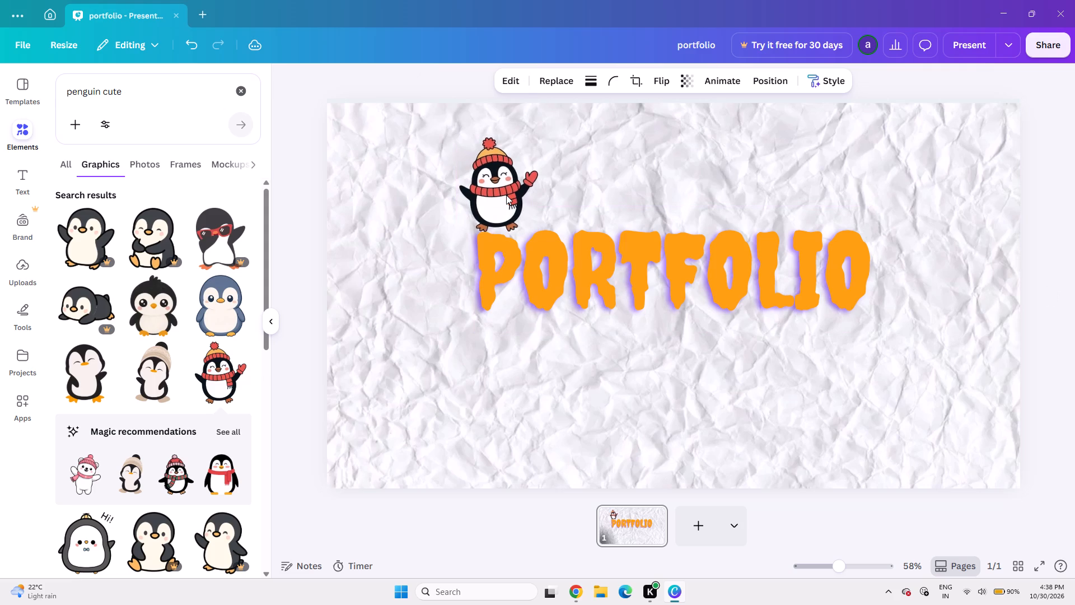
key(Right)
key(Right)
key(Up)
key(Up)
key(Right)
key(Right)
key(Right)
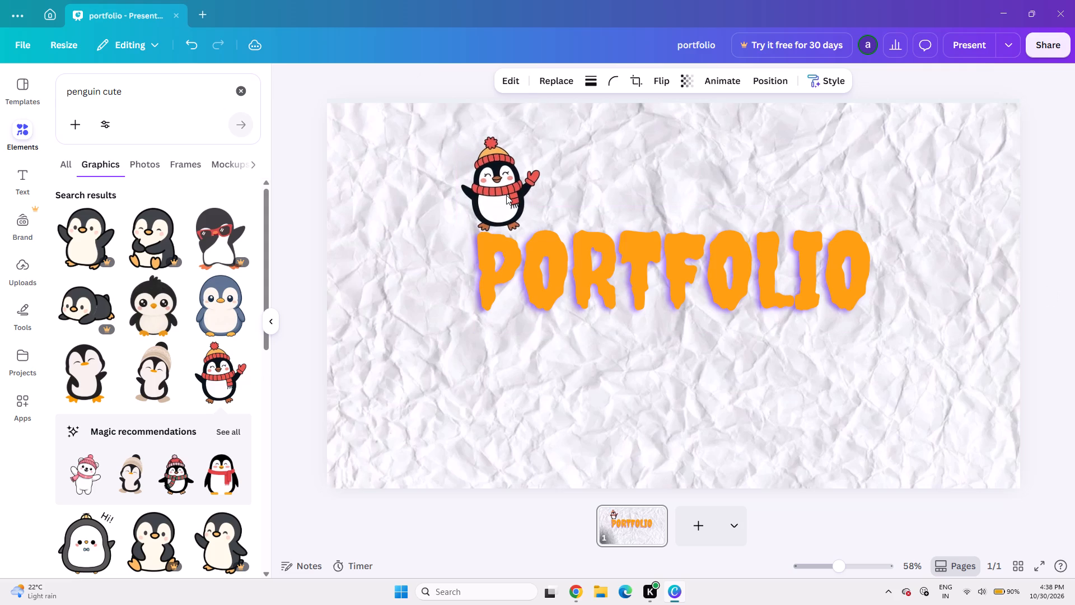
Nudge the PORTFOLIO title up by one small increment and deselect it.
click(698, 301)
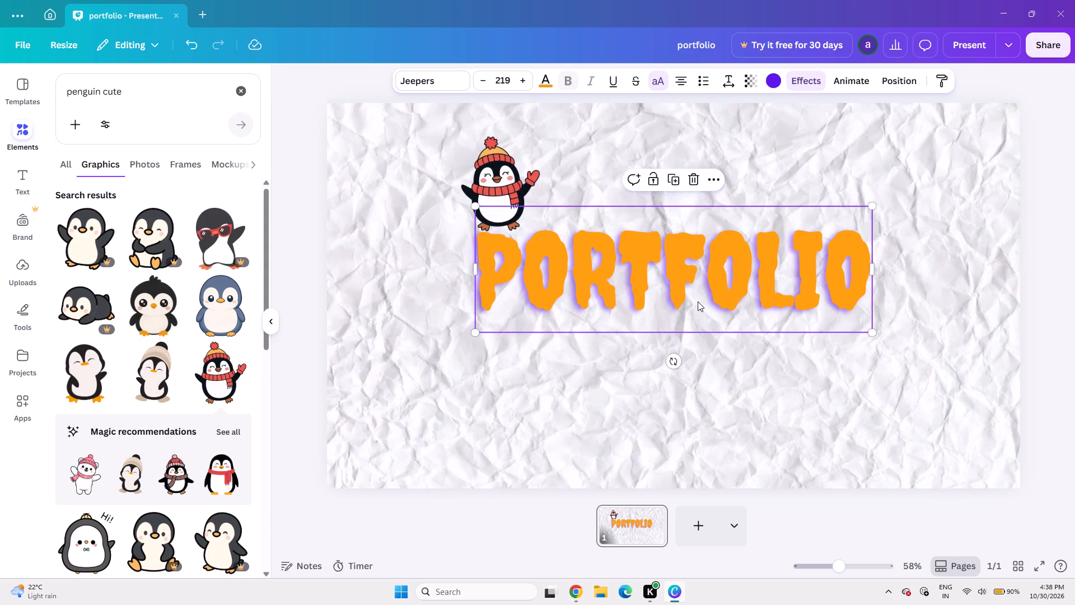
key(Up)
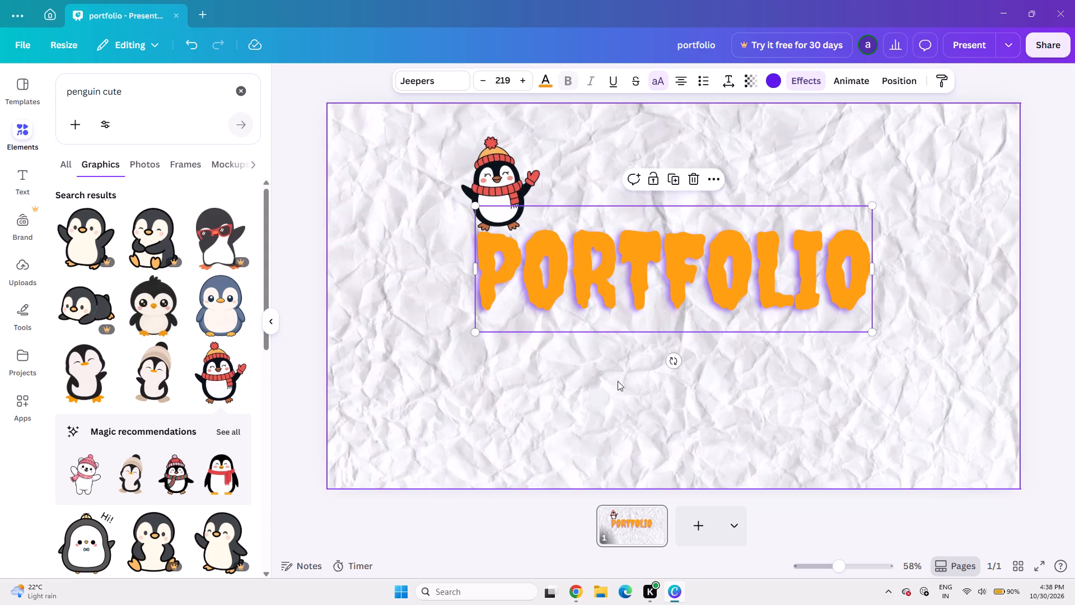
scroll(153, 452, down, 3)
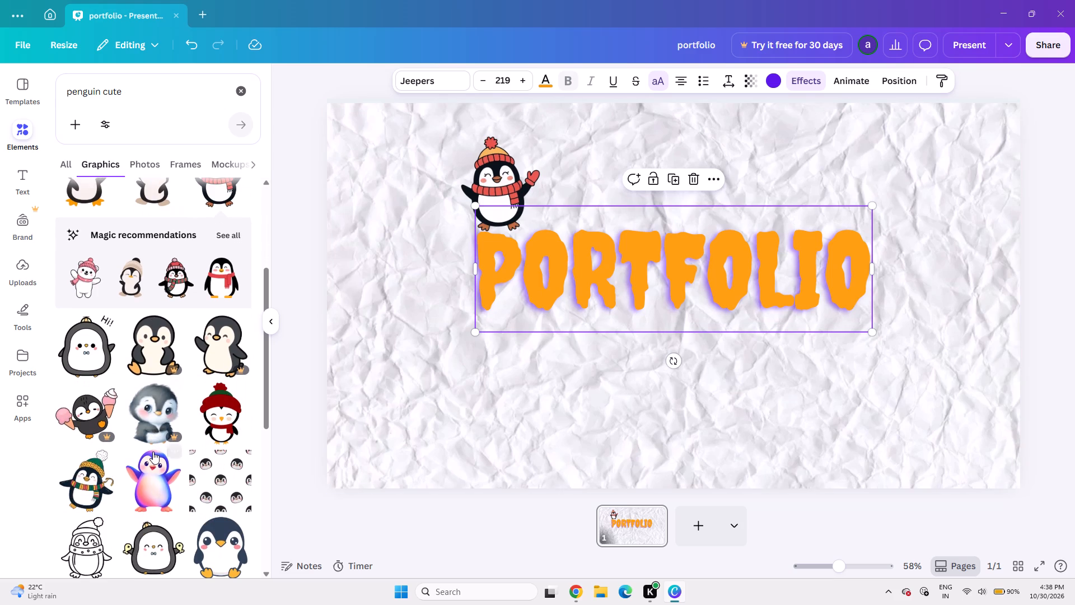
click(377, 289)
Make the penguin partly transparent so it looks slightly faded against the paper.
click(473, 188)
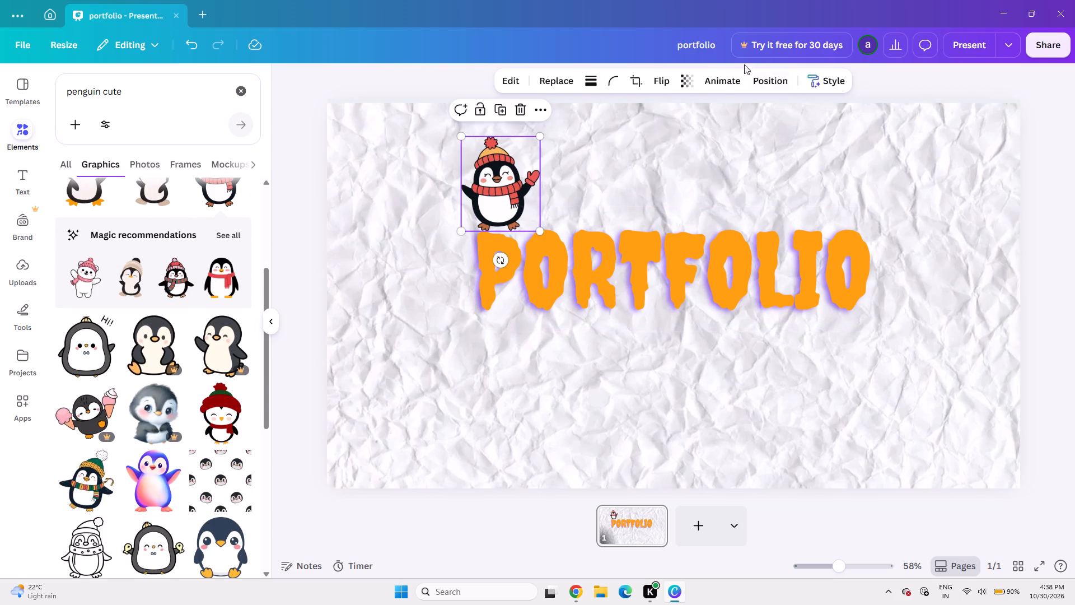
click(691, 79)
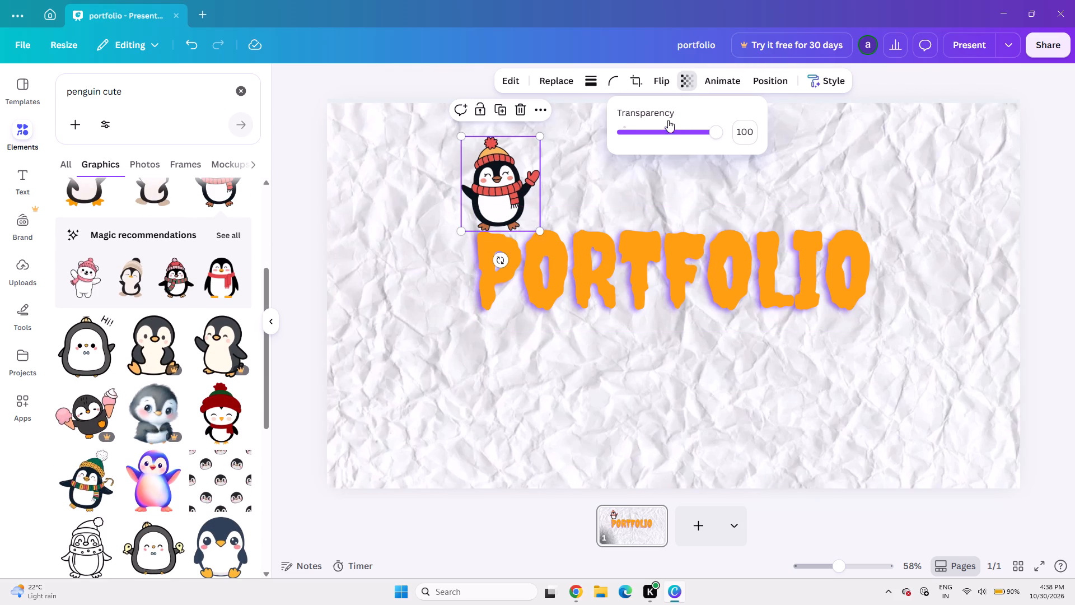
click(671, 128)
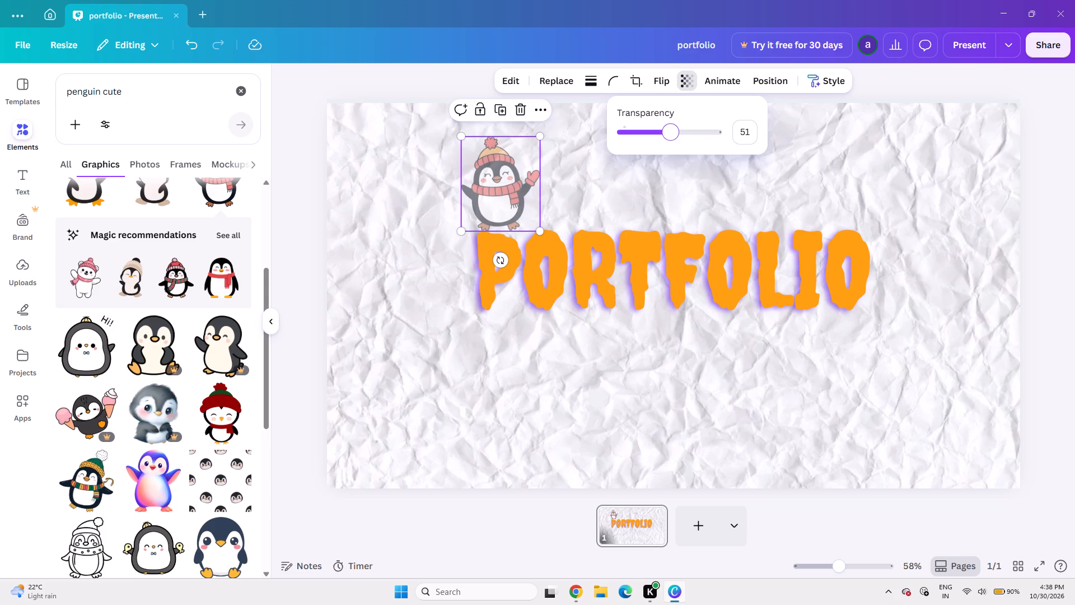
click(684, 136)
click(686, 136)
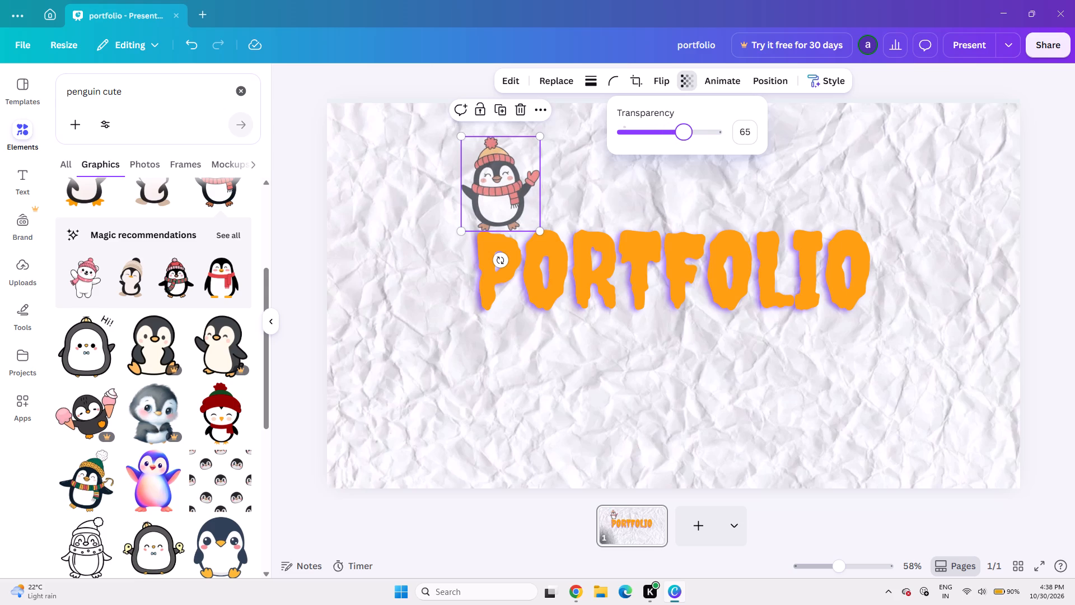
click(694, 134)
Try the Whip Slide animation on the crumpled paper background and apply Shake Zoom on enter instead.
click(661, 180)
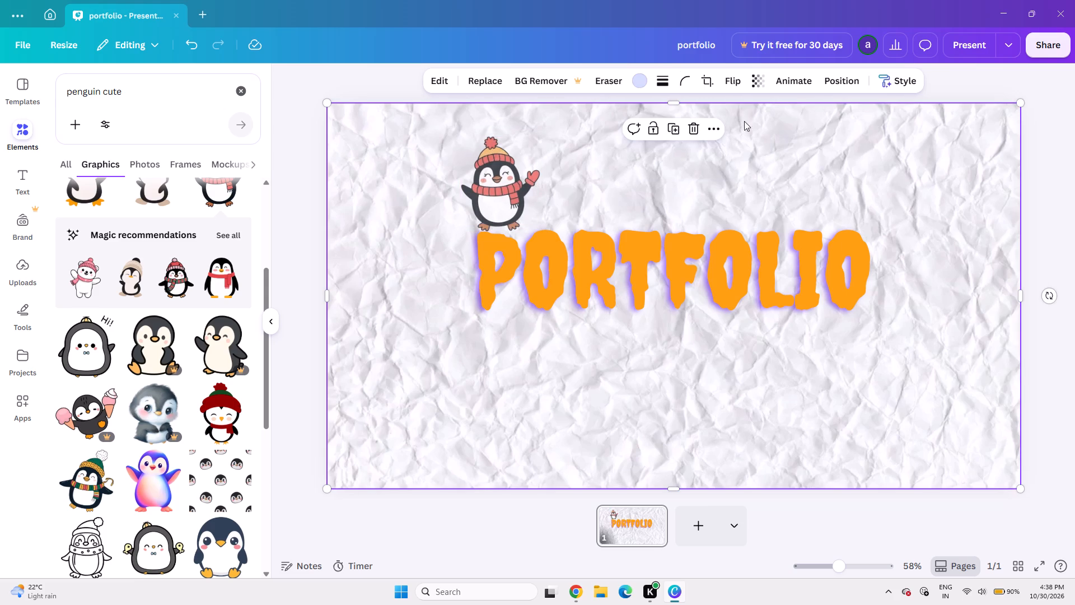
click(782, 83)
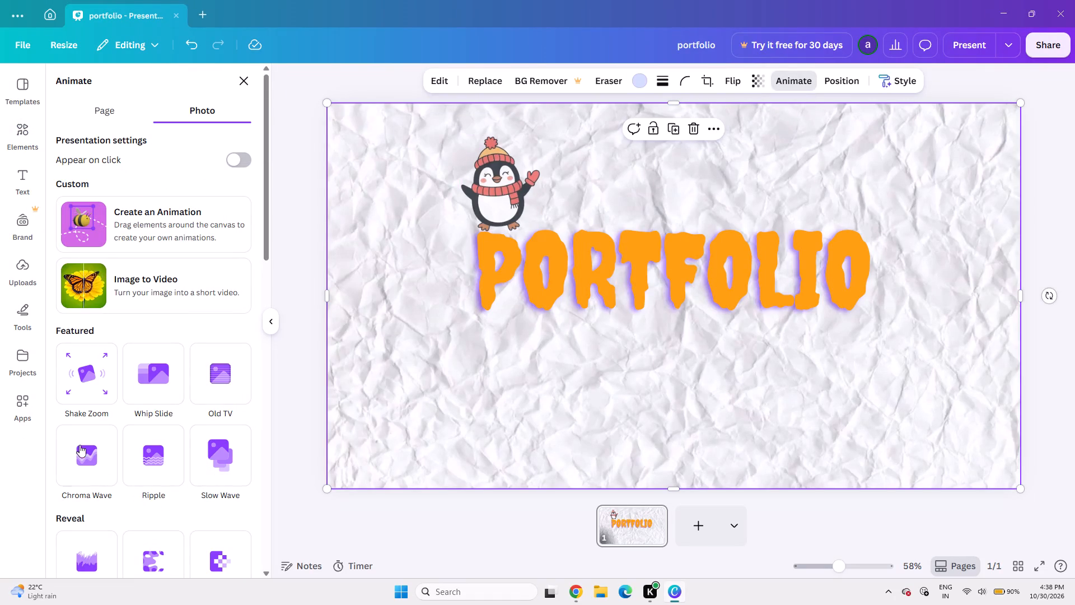
click(150, 379)
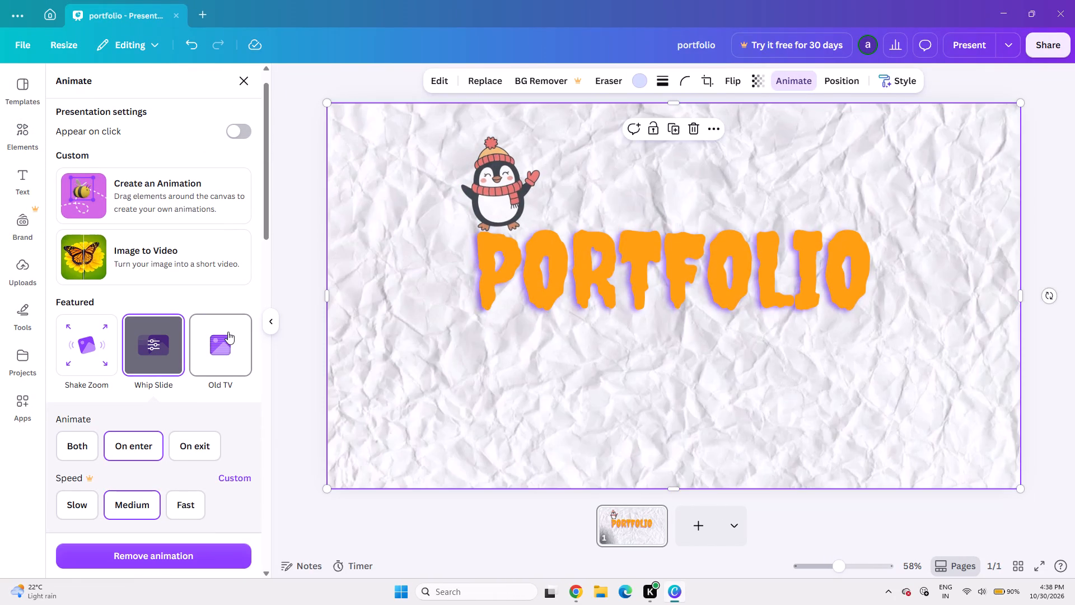
click(167, 345)
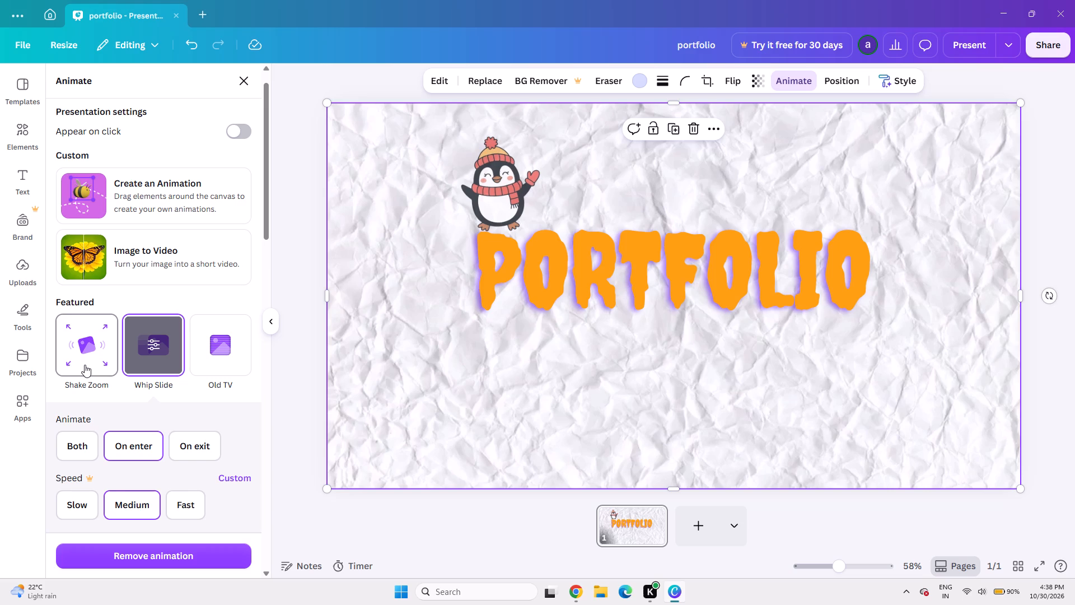
click(80, 351)
click(80, 351)
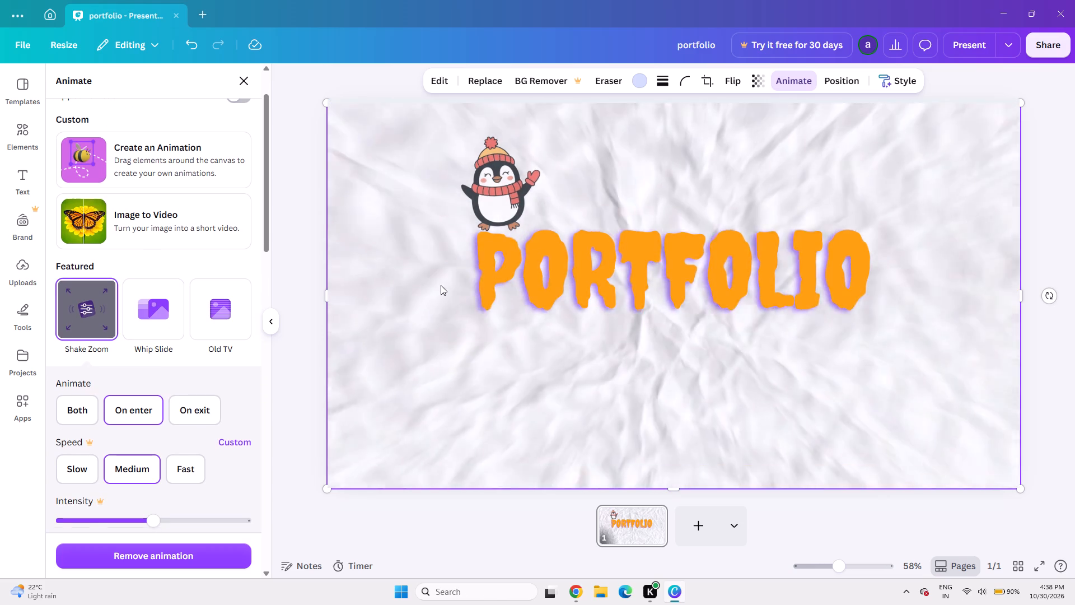
Apply the Breathe animation to the penguin.
click(527, 188)
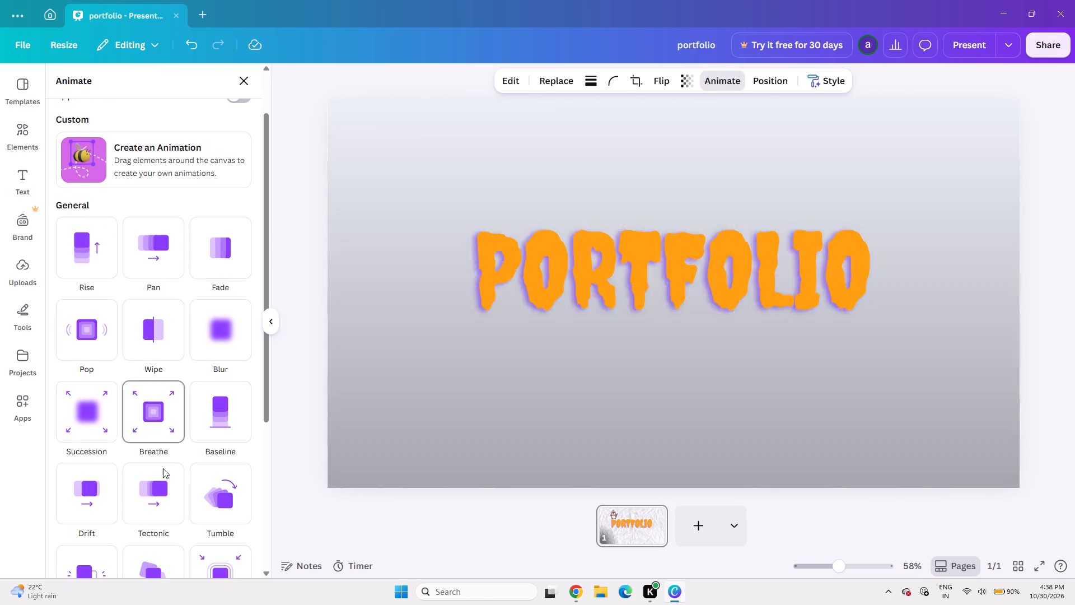
scroll(148, 510, down, 1)
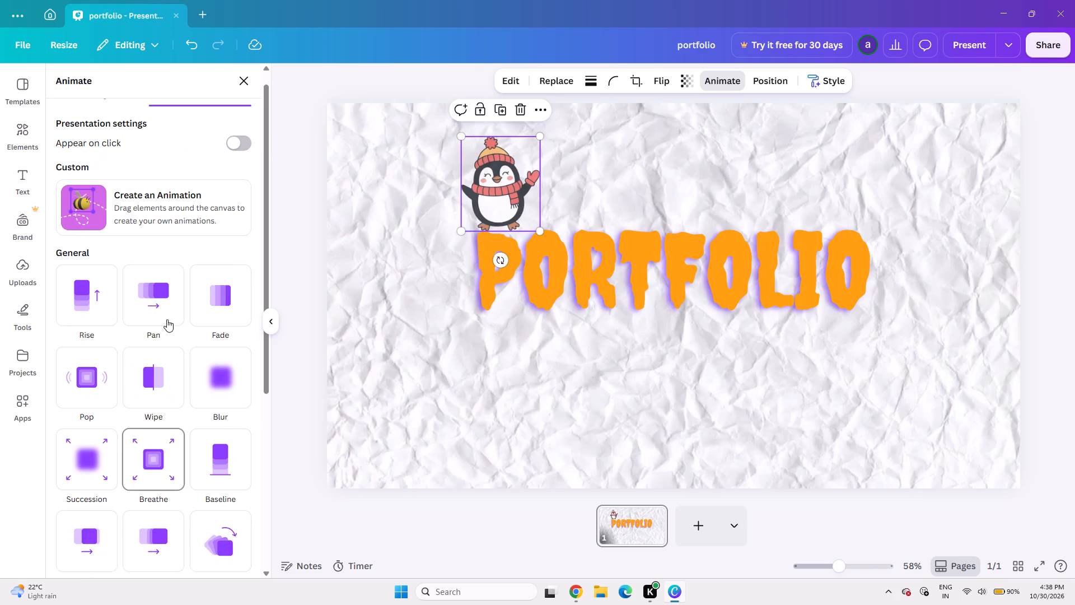
scroll(155, 401, down, 1)
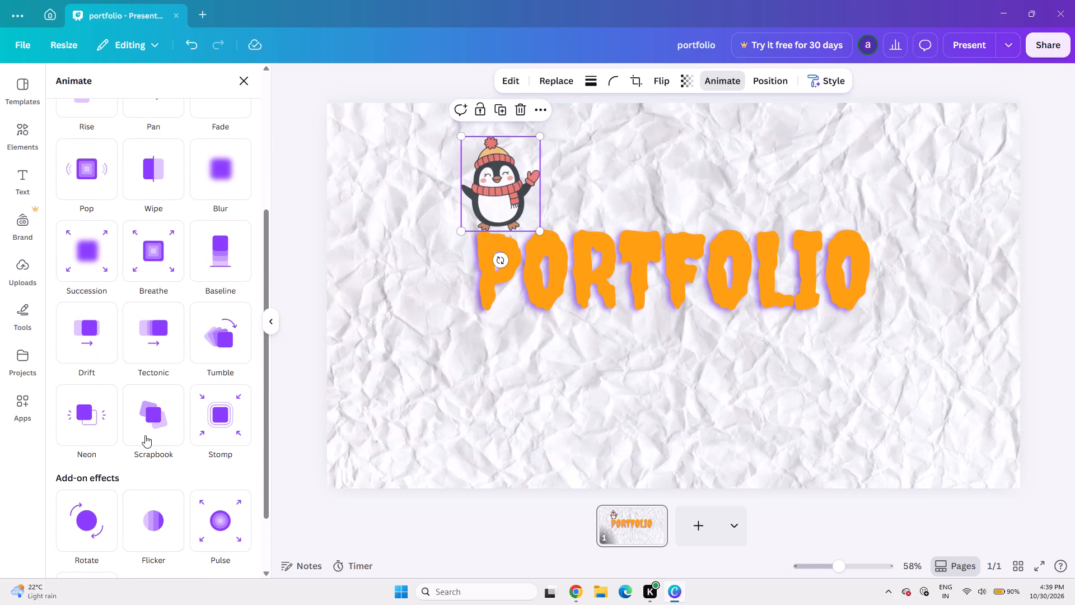
click(147, 246)
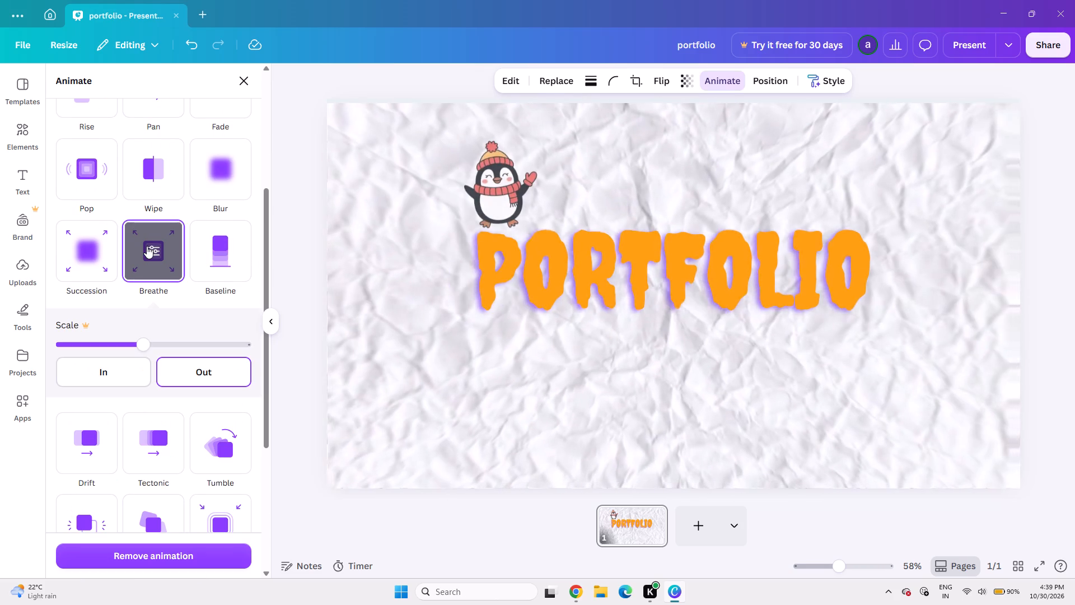
Remove the Shake Zoom animation from the crumpled paper background.
click(423, 257)
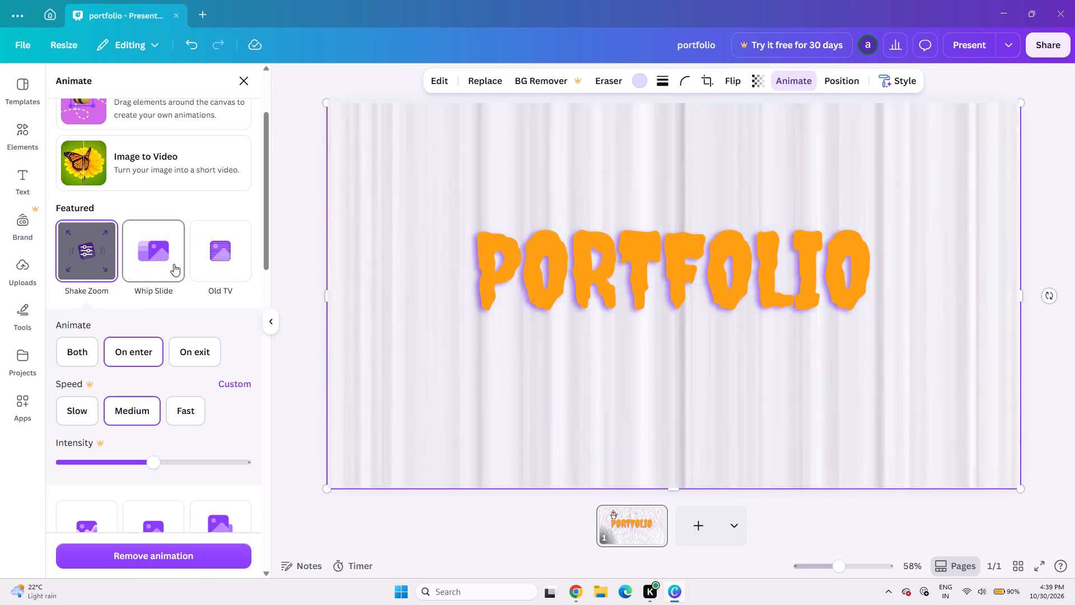
click(99, 573)
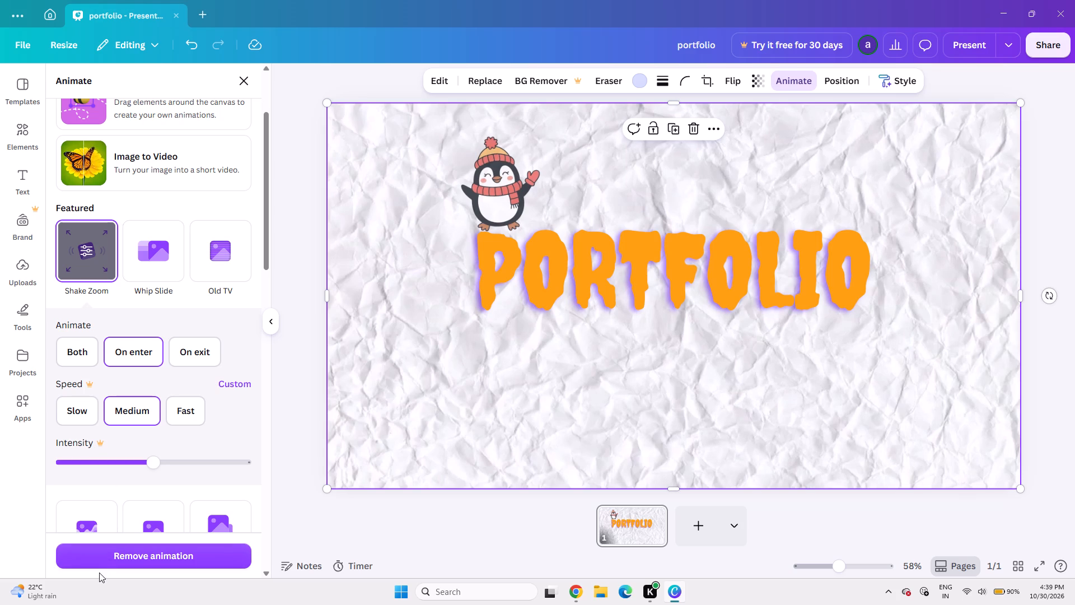
click(116, 557)
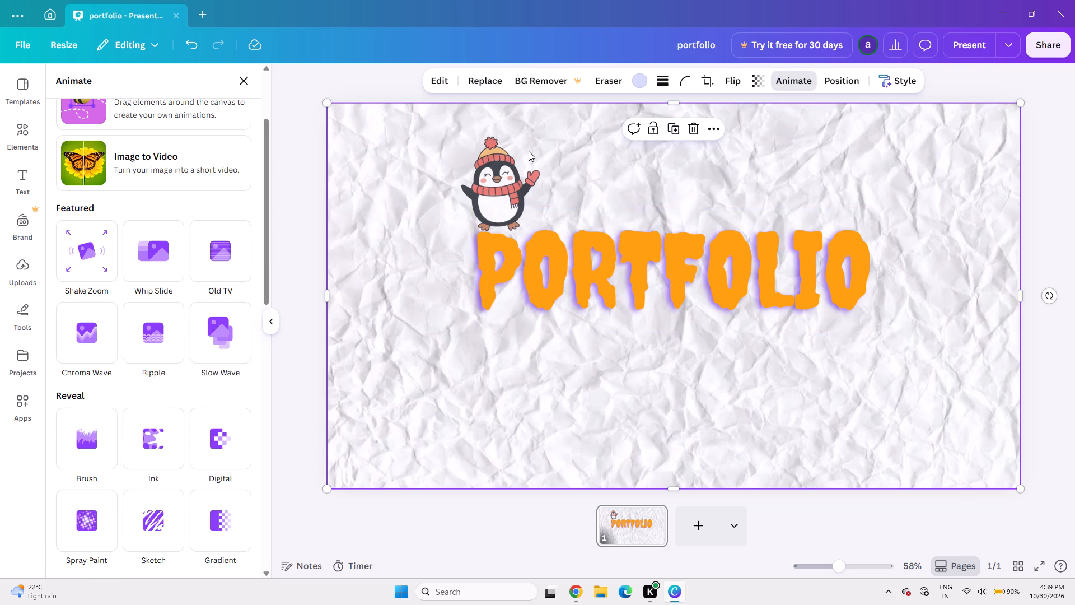
click(490, 175)
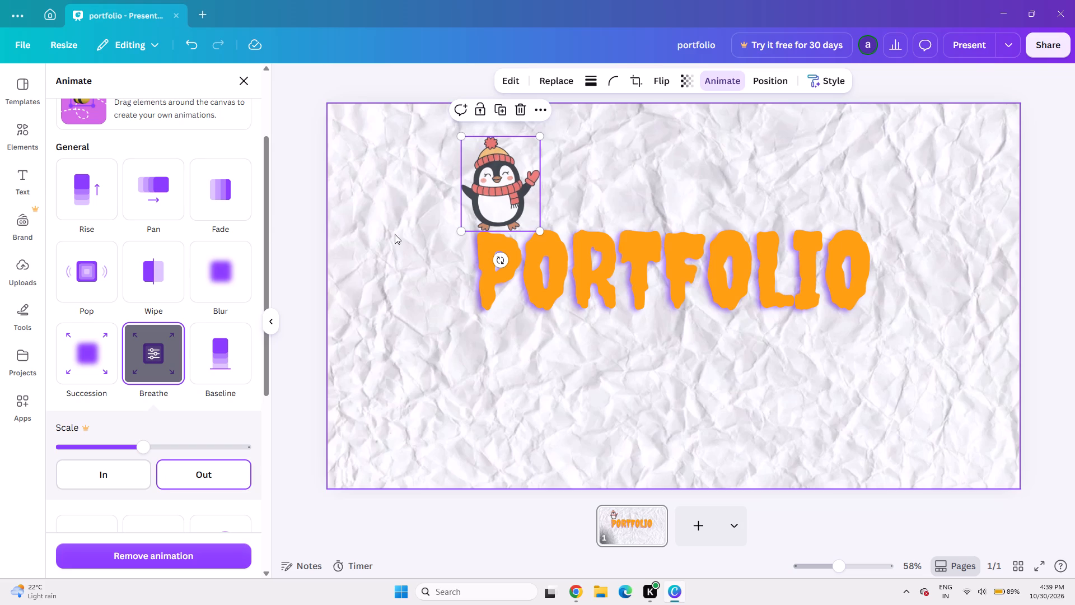
click(897, 257)
click(1043, 240)
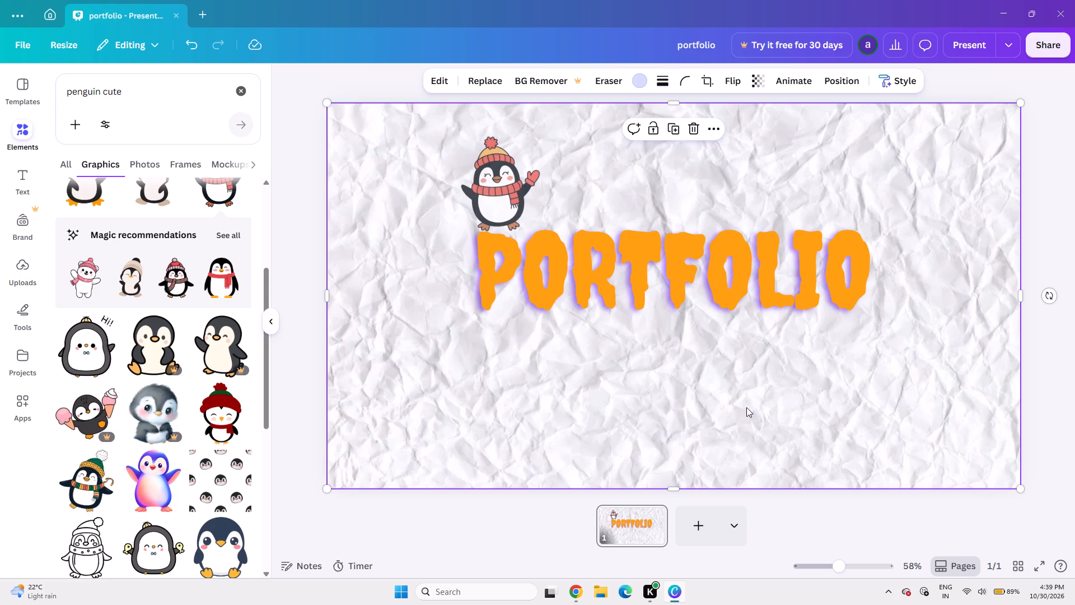
Clear the previous penguin query from the element search.
click(269, 327)
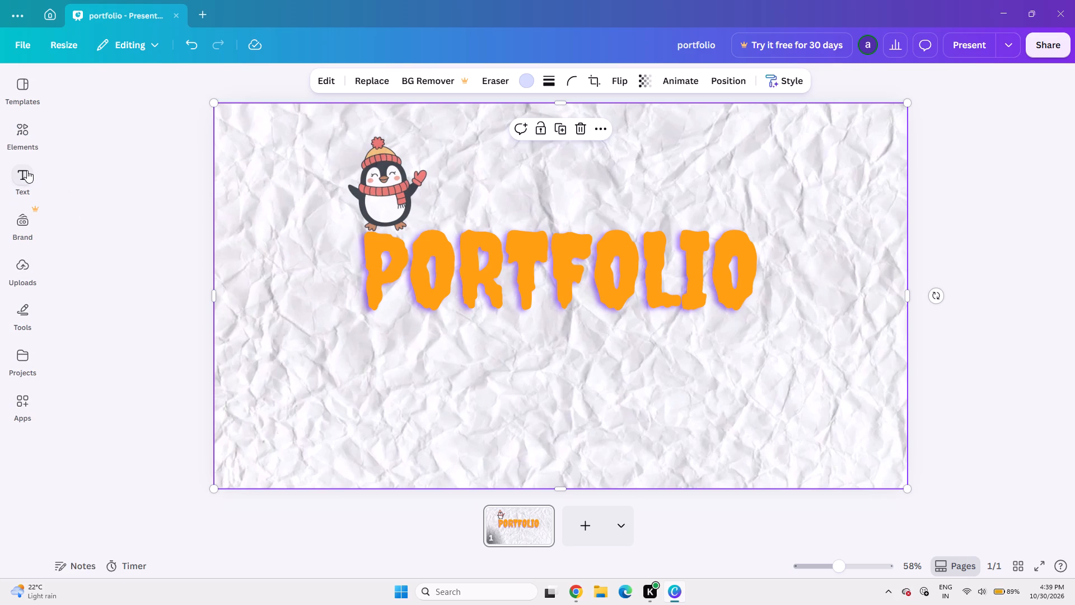
click(24, 133)
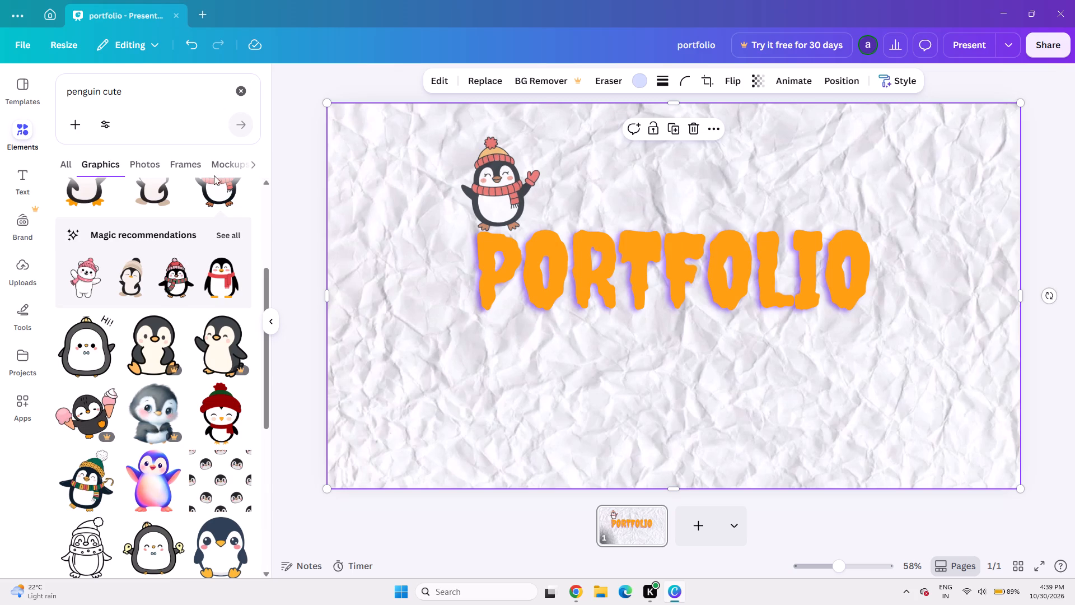
click(167, 98)
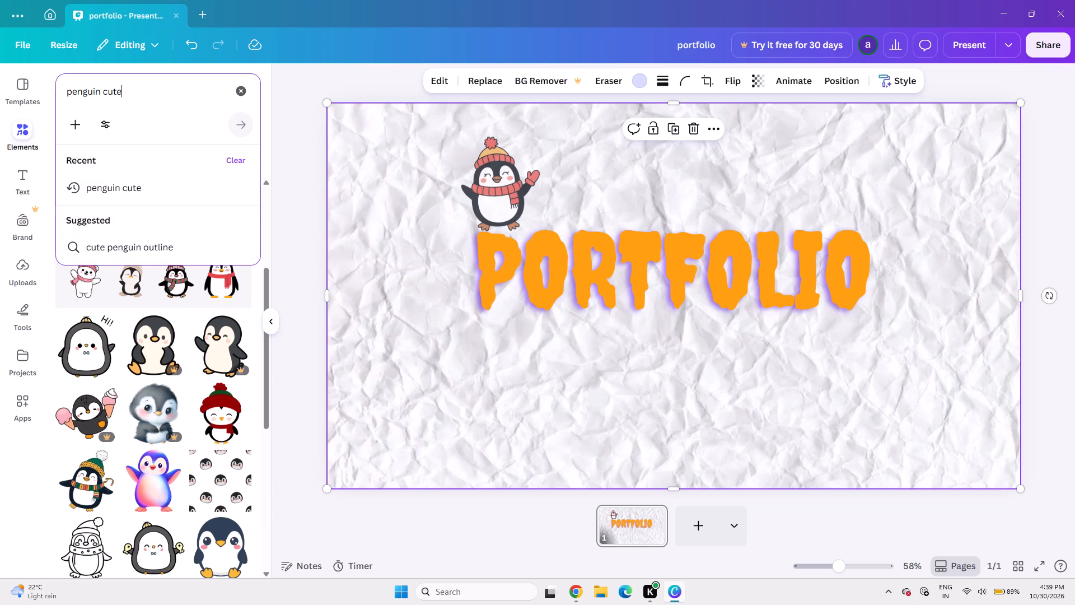
key(BackSpace)
key(BackSpace)
key(BackSpace)
key(BackSpace)
key(BackSpace)
key(BackSpace)
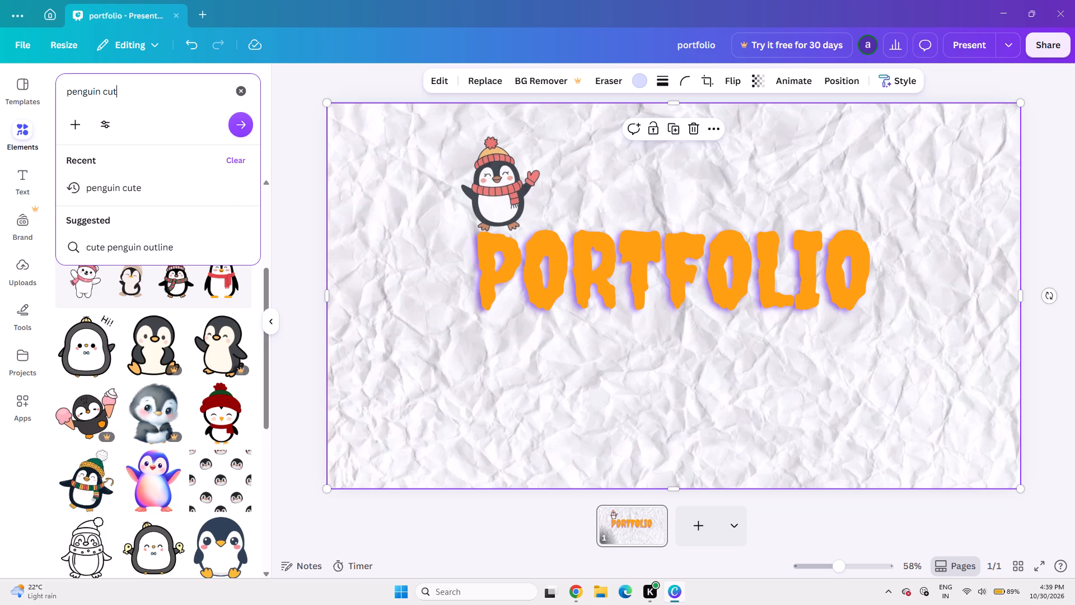
key(BackSpace)
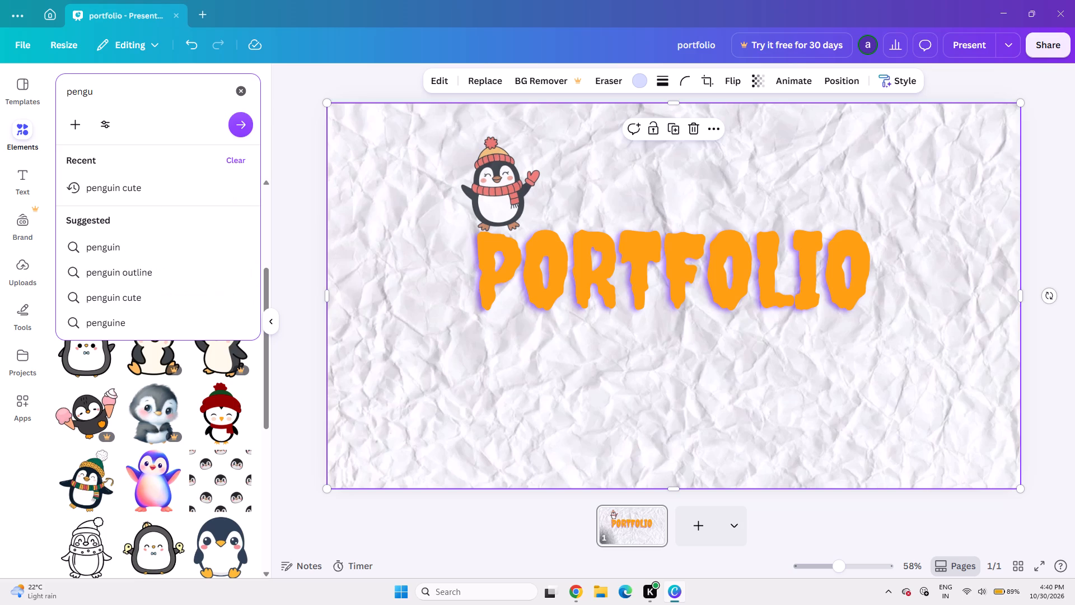
text(in)
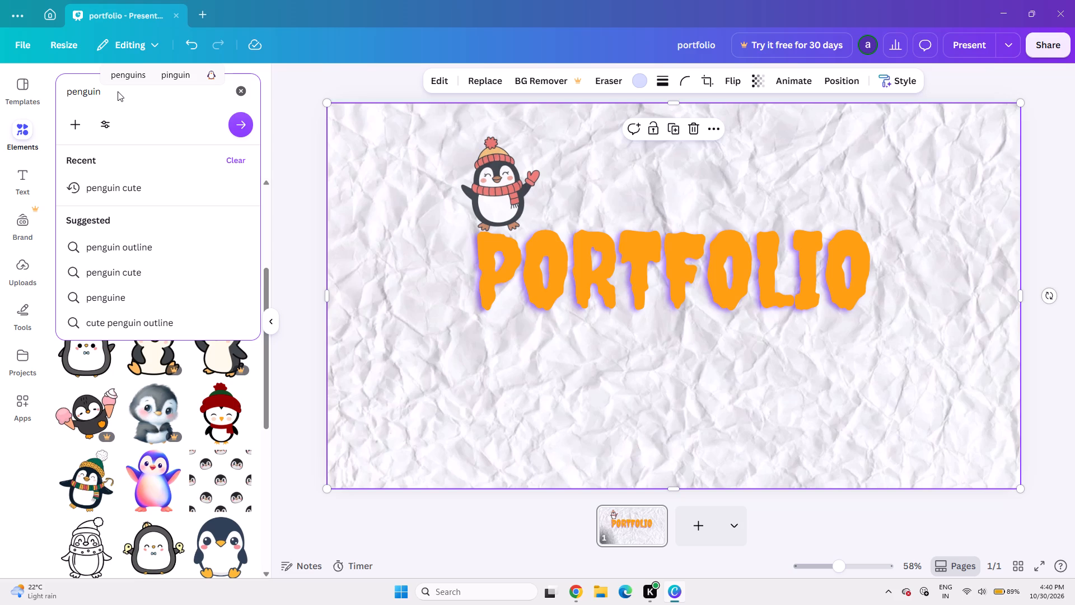
key(BackSpace)
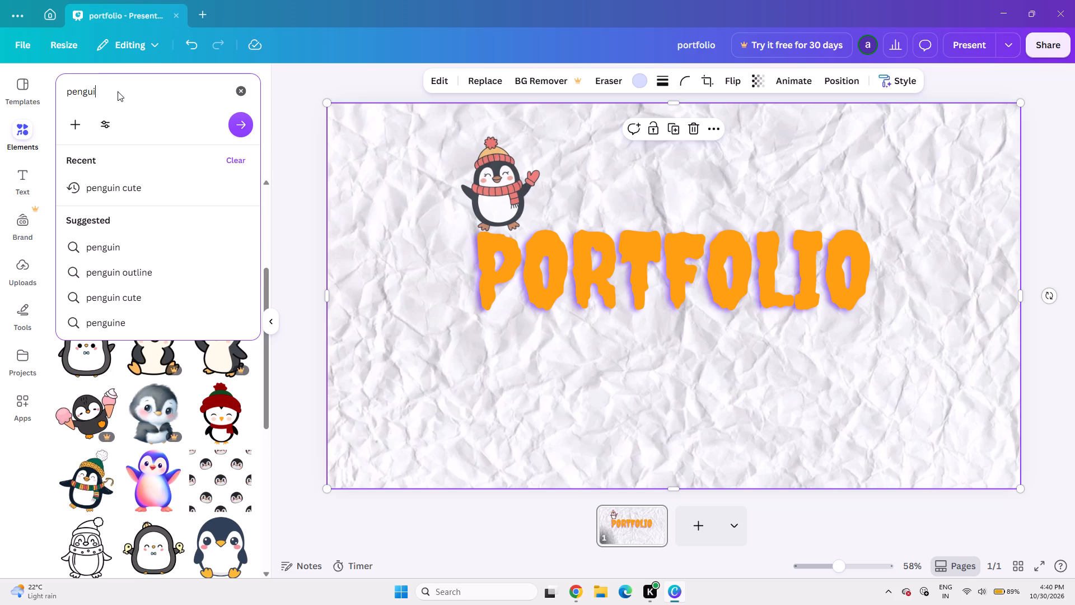
key(n)
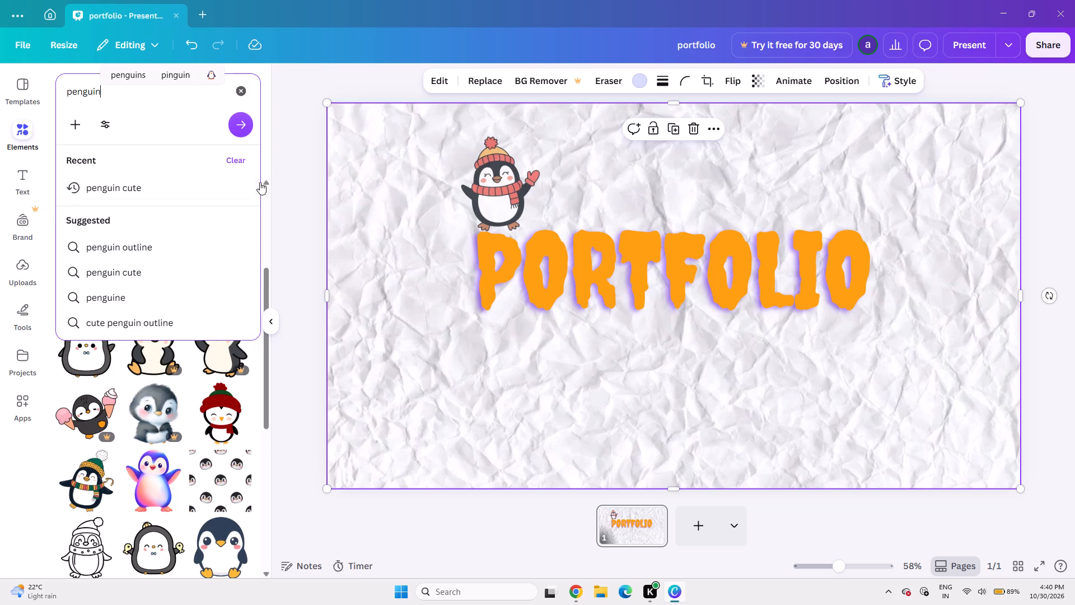
click(283, 184)
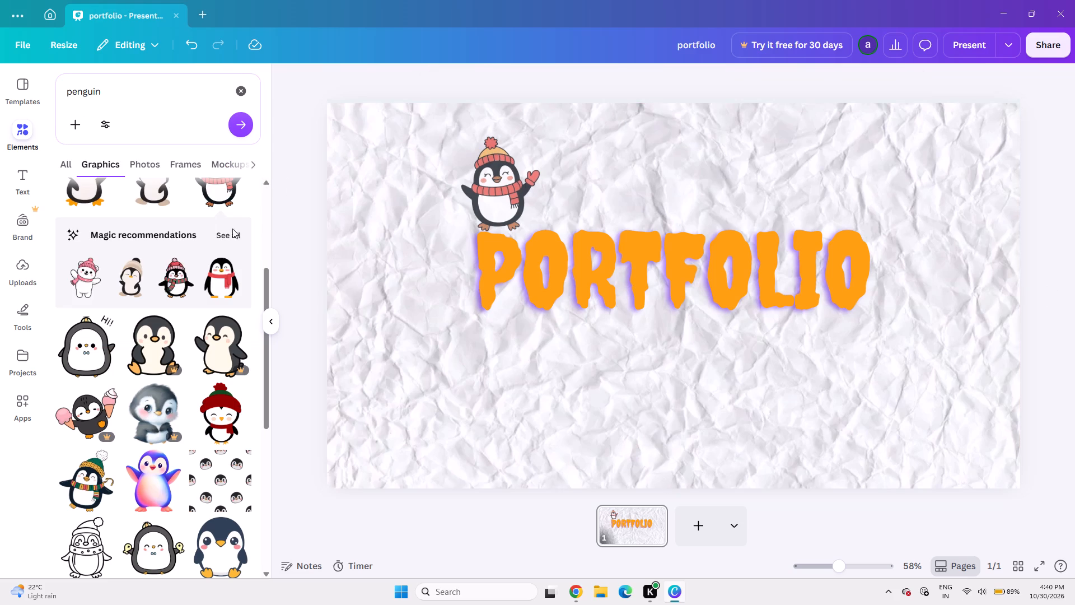
click(102, 101)
click(114, 92)
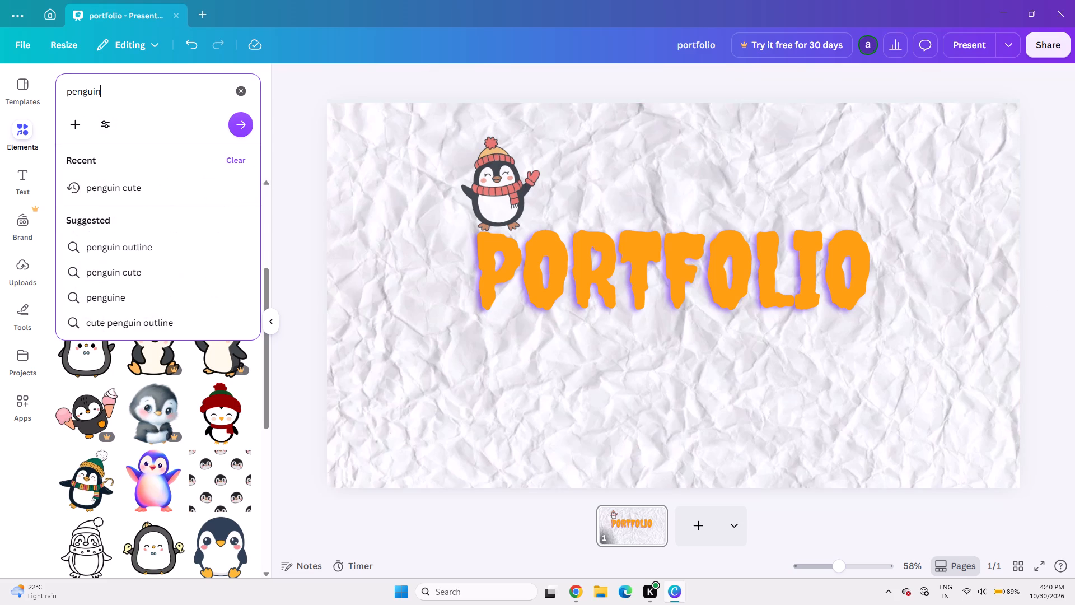
key(BackSpace)
key(BackSpace)
key(BackSpace)
key(BackSpace)
key(BackSpace)
key(BackSpace)
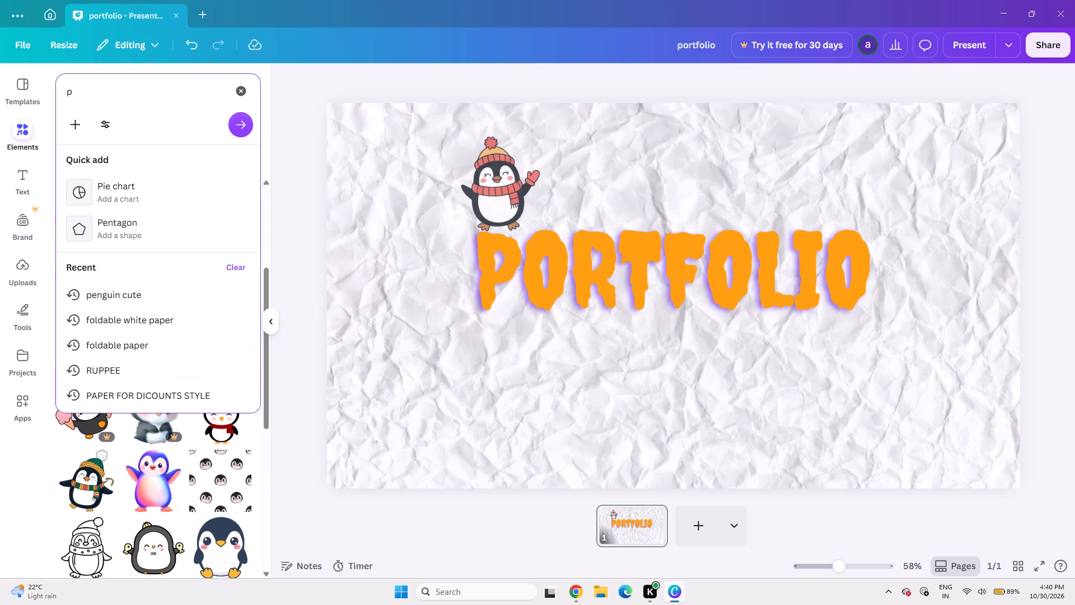
key(BackSpace)
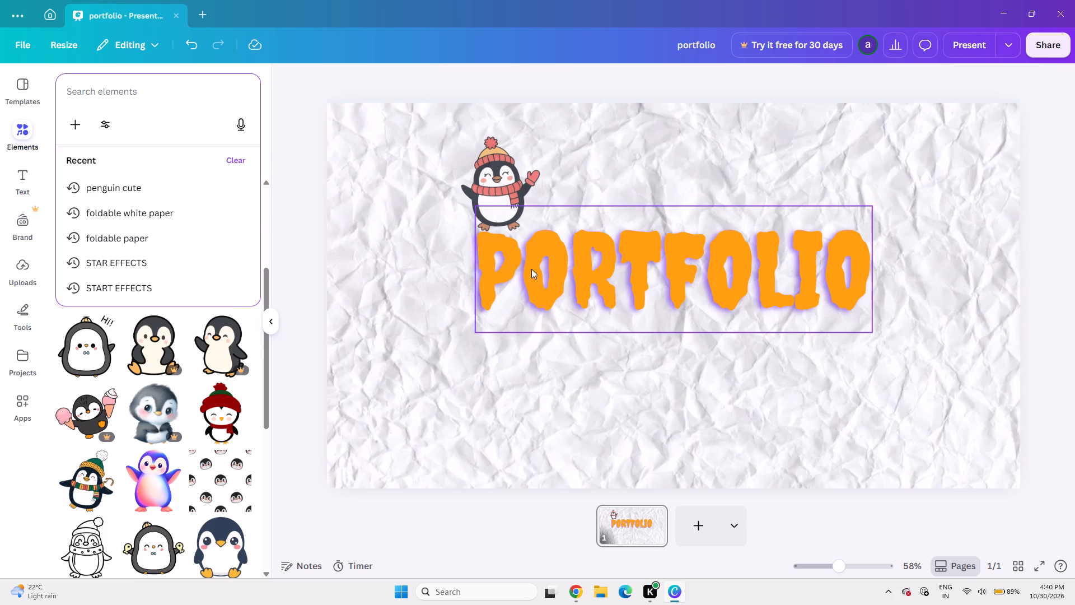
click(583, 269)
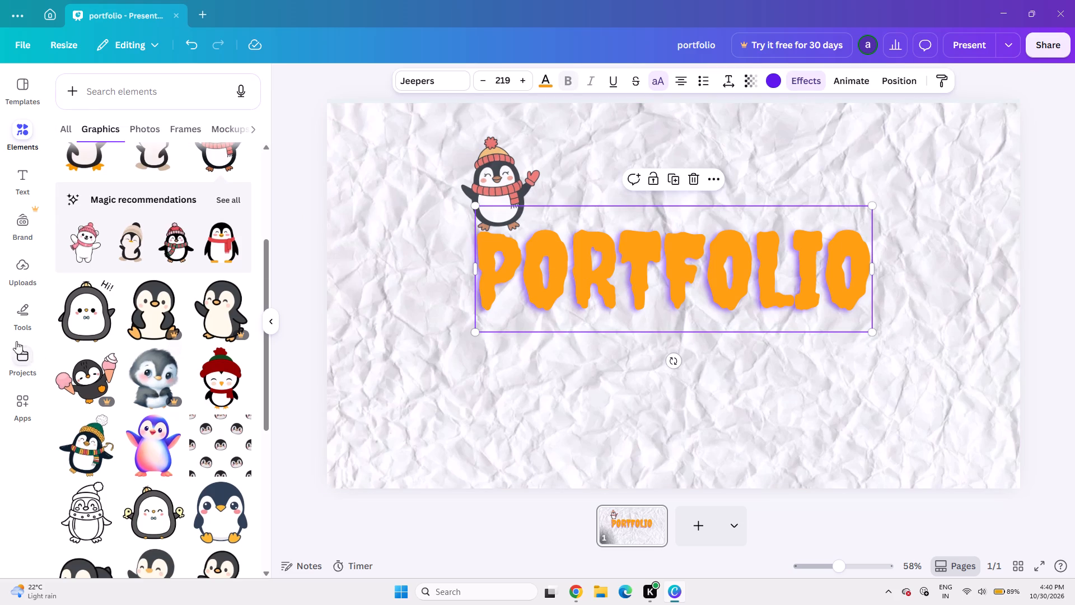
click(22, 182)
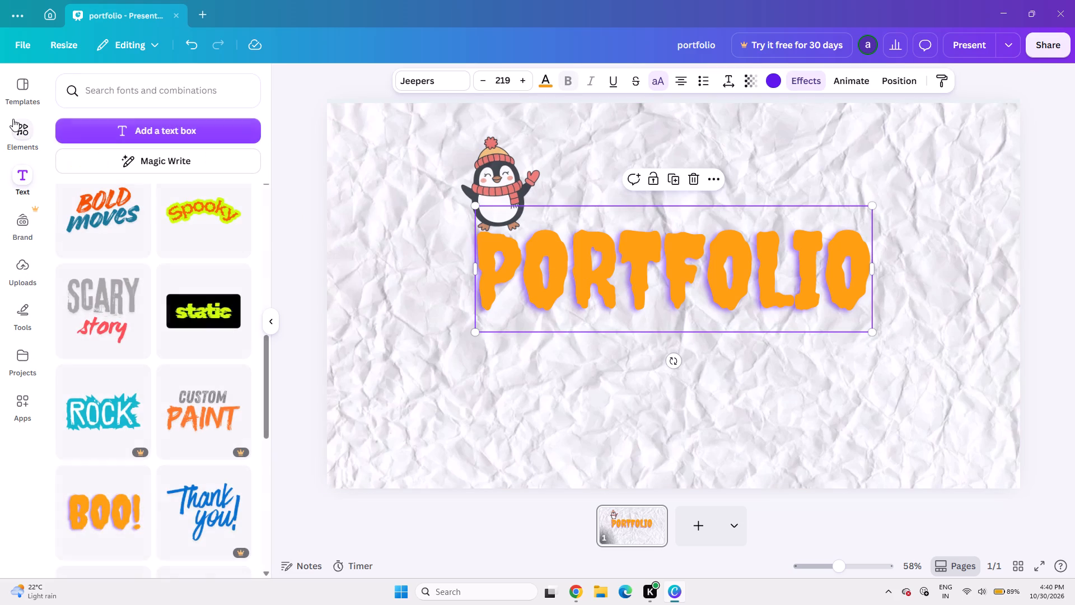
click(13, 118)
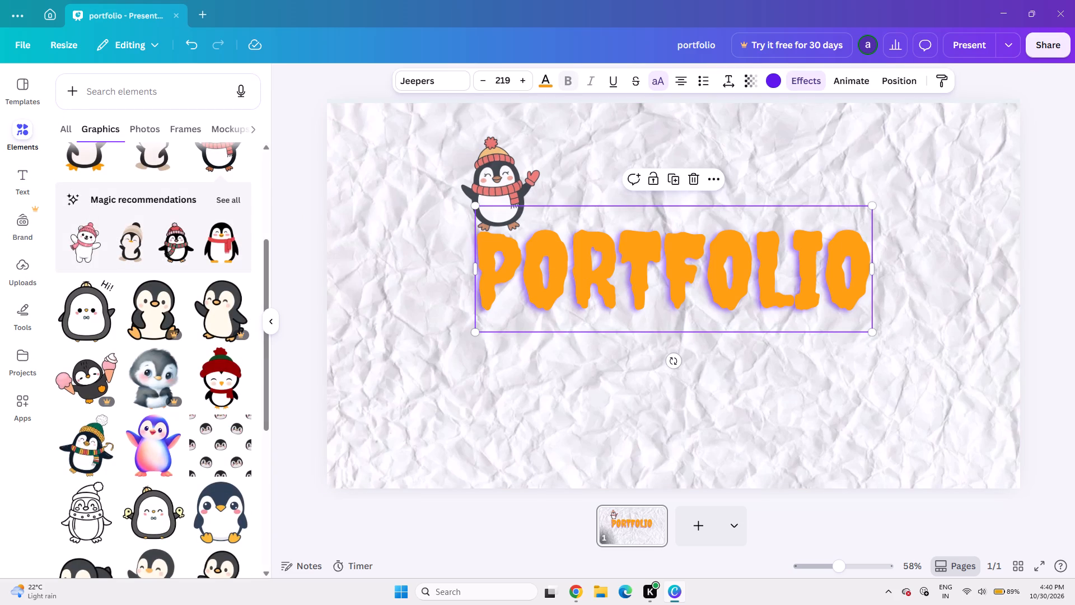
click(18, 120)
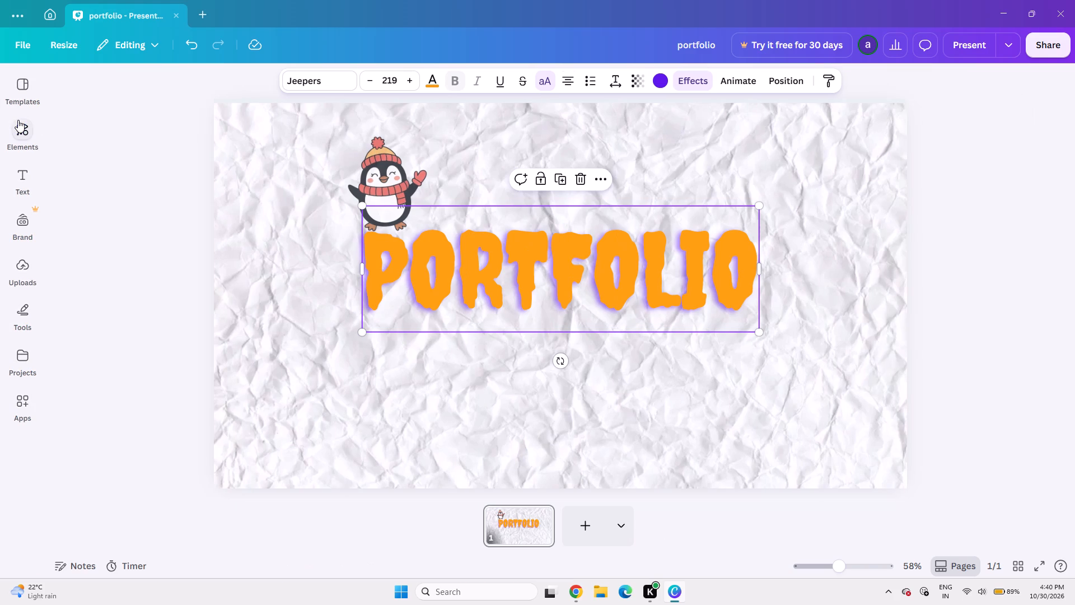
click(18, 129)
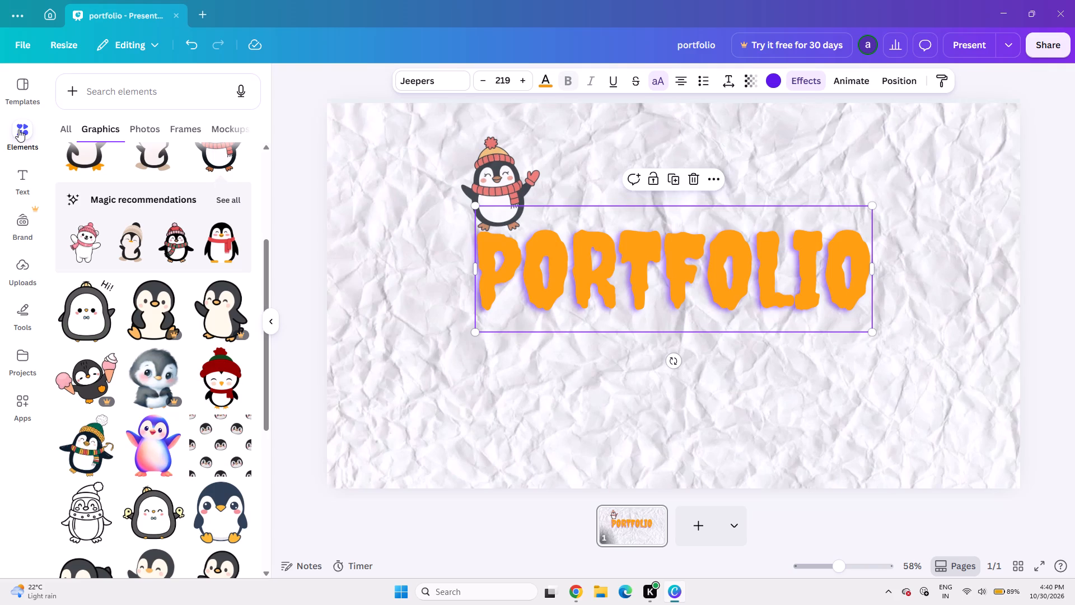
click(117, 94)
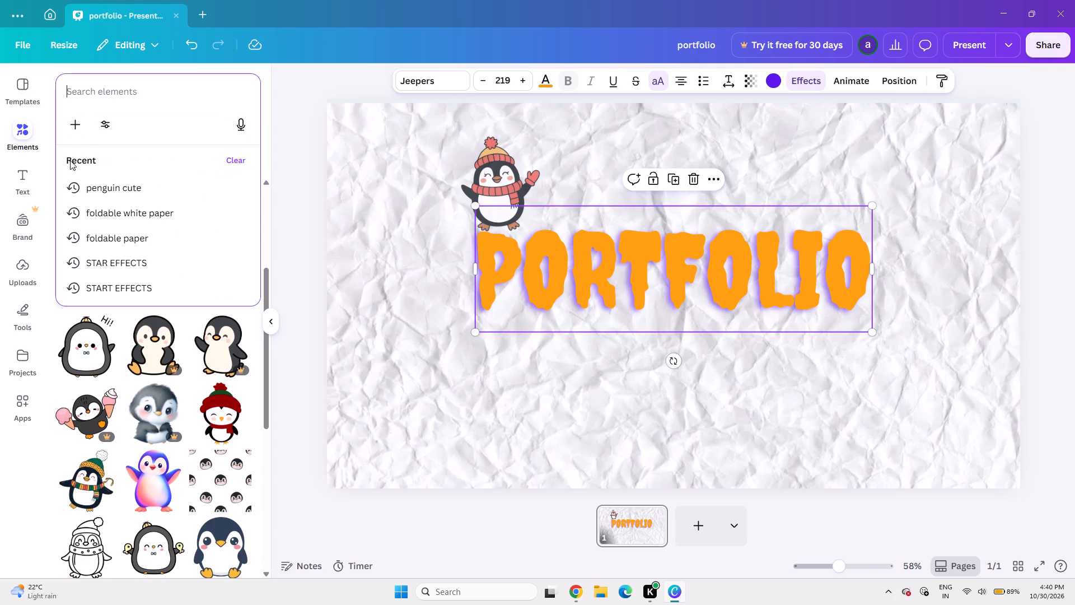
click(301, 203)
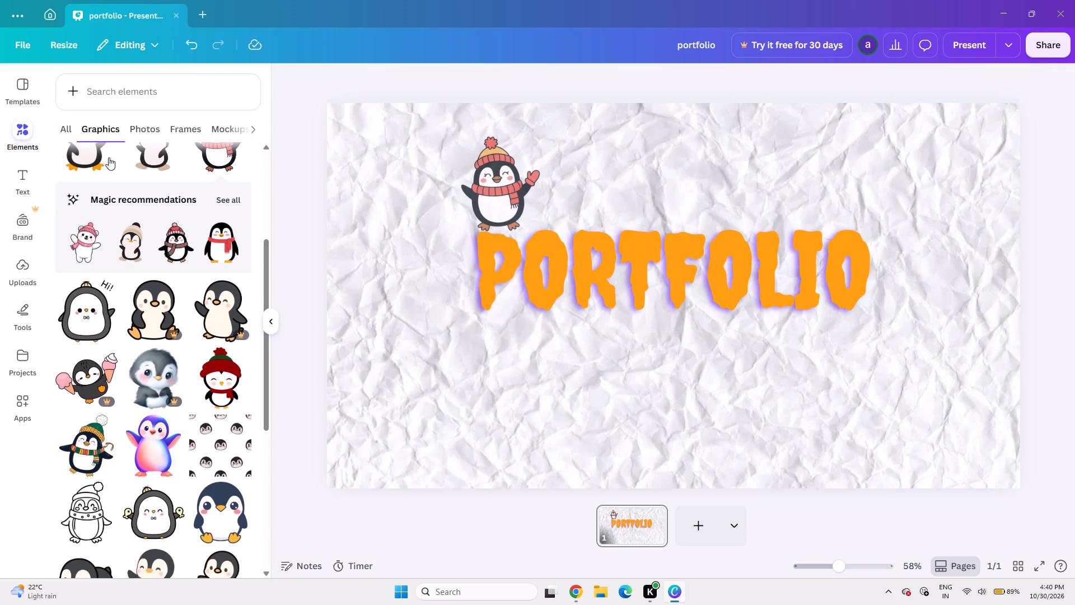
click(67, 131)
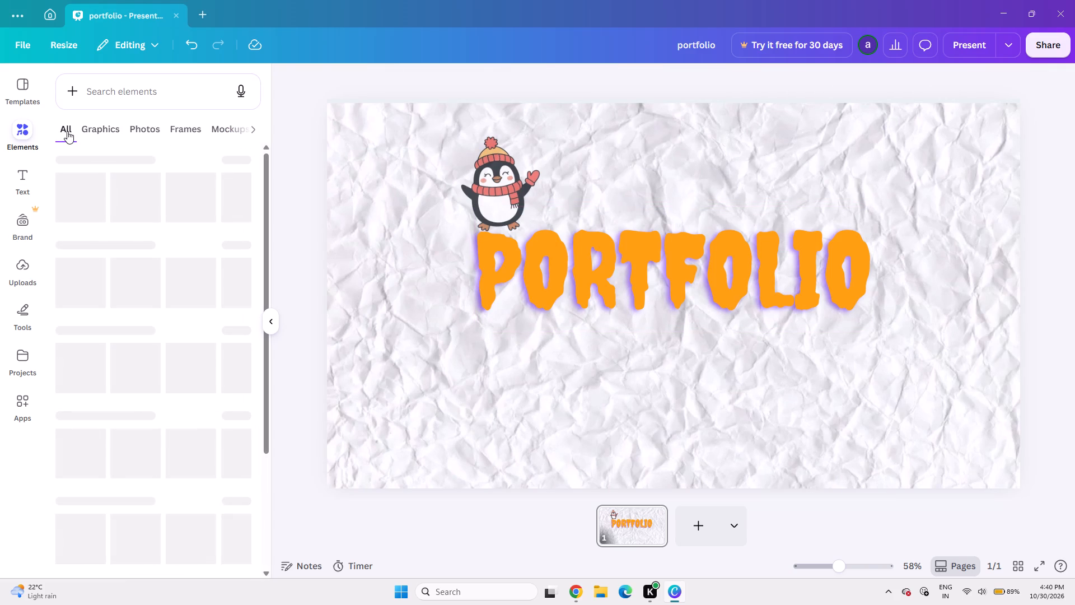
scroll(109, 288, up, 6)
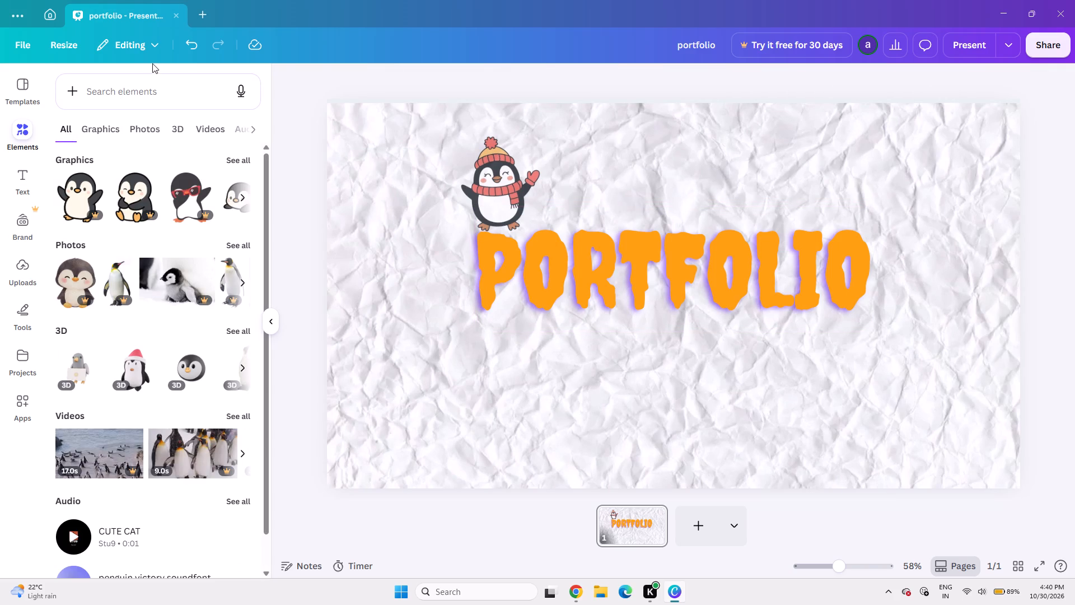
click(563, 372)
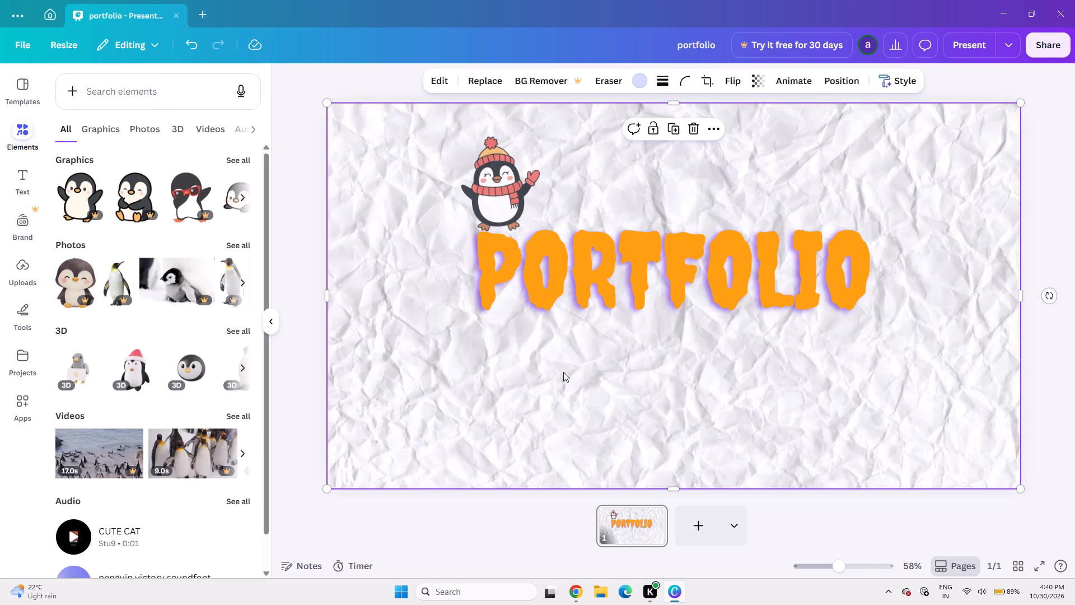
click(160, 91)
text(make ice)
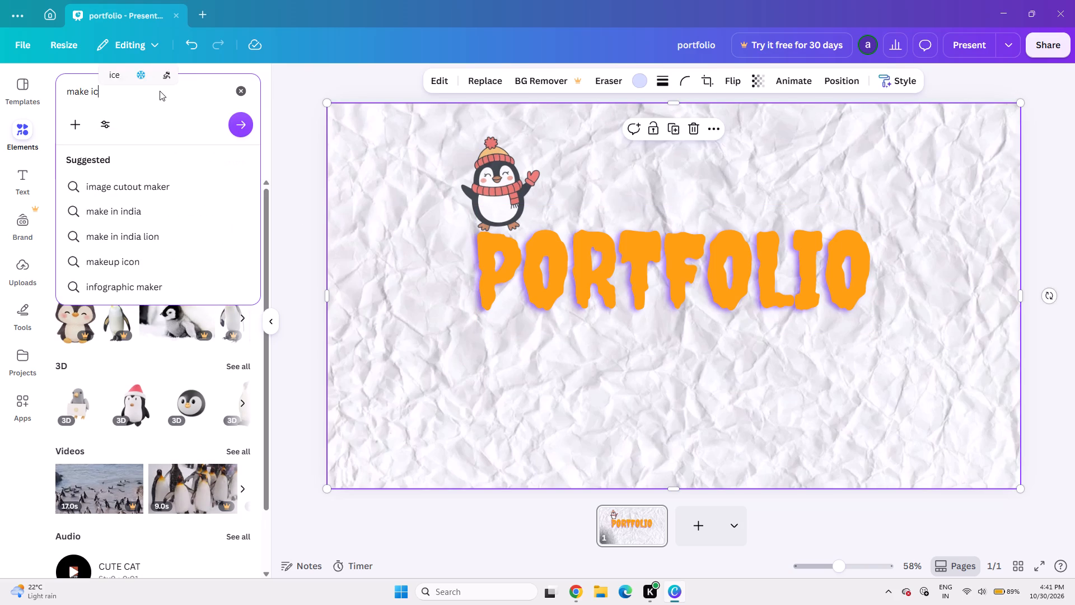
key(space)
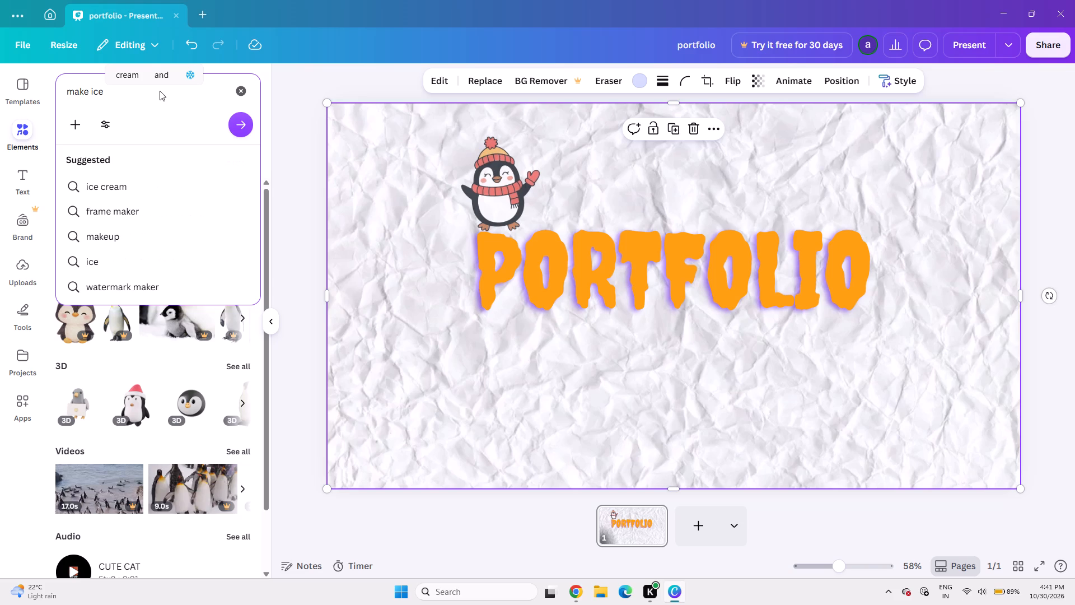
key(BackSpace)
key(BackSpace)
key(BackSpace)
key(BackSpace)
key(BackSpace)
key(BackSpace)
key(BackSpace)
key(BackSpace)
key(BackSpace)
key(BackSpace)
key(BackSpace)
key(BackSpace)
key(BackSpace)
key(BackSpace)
Search the elements for ice and add the blue stacked melting ice cubes graphic to the page.
text(ic)
key(e)
key(Return)
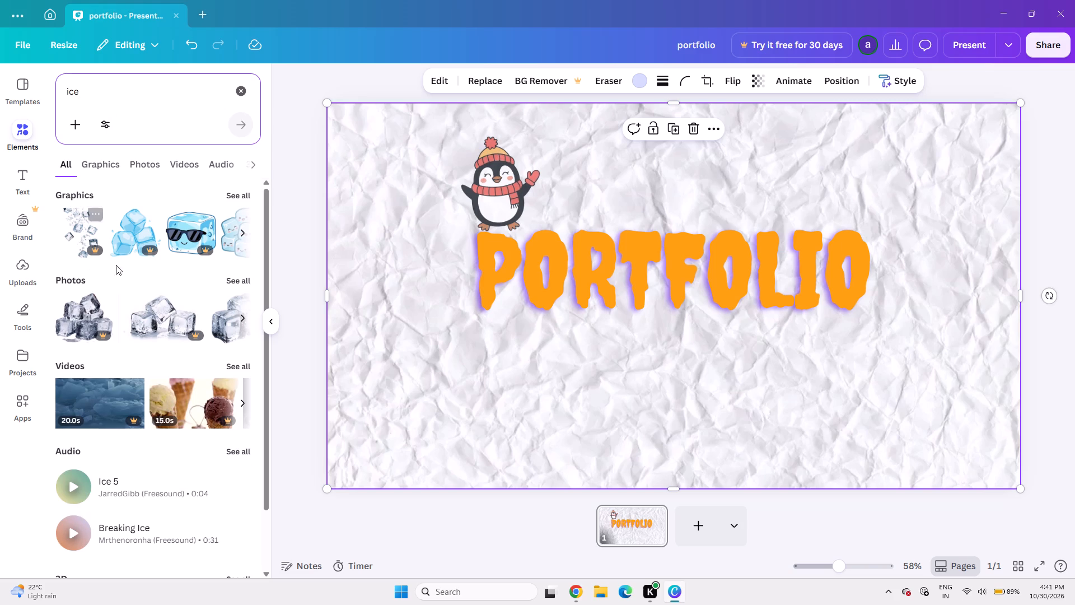
click(228, 190)
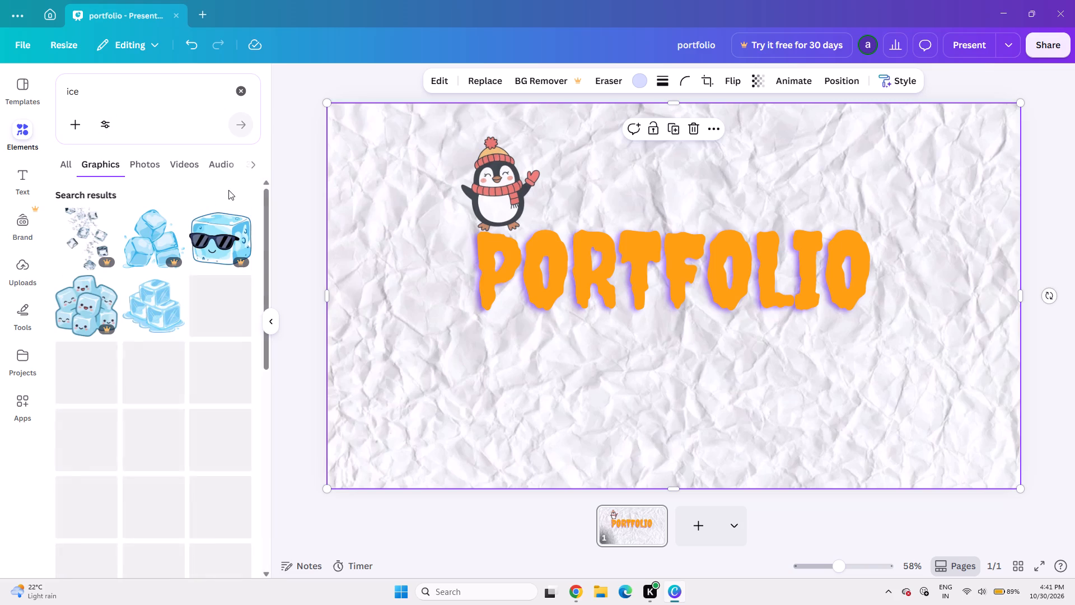
click(170, 318)
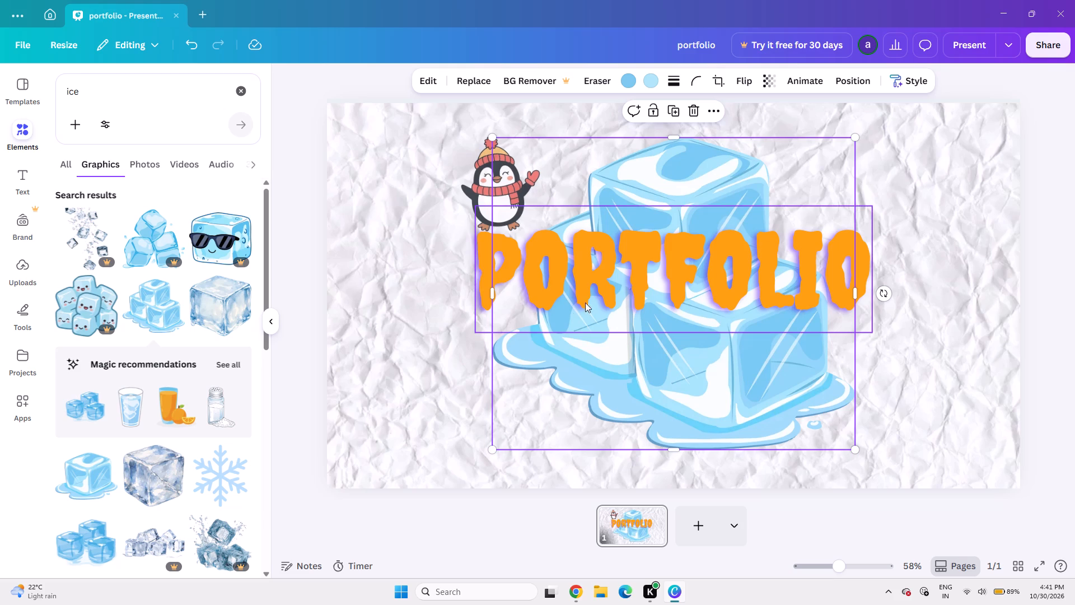
Set the ice cubes graphic's transparency to 58.
click(766, 86)
click(743, 131)
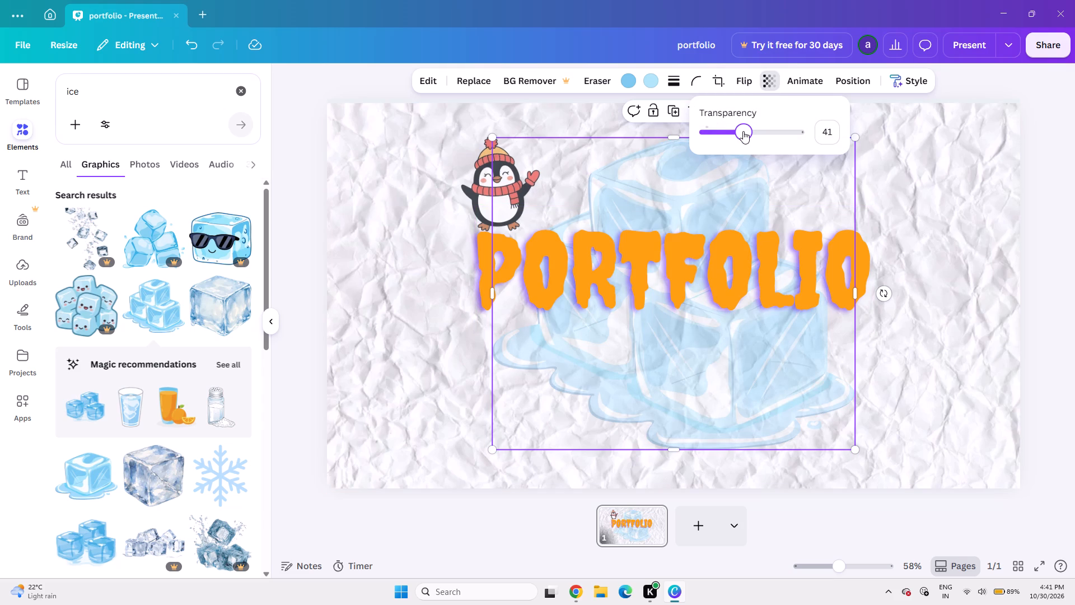
click(759, 131)
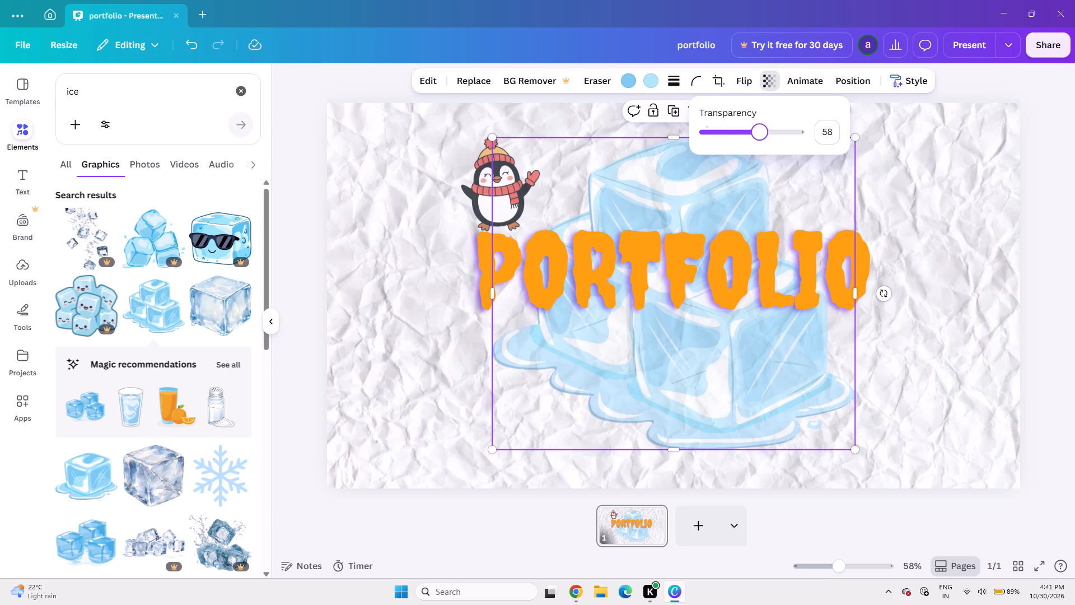
Lower the ice cubes graphic's transparency setting to 40.
click(751, 136)
click(749, 136)
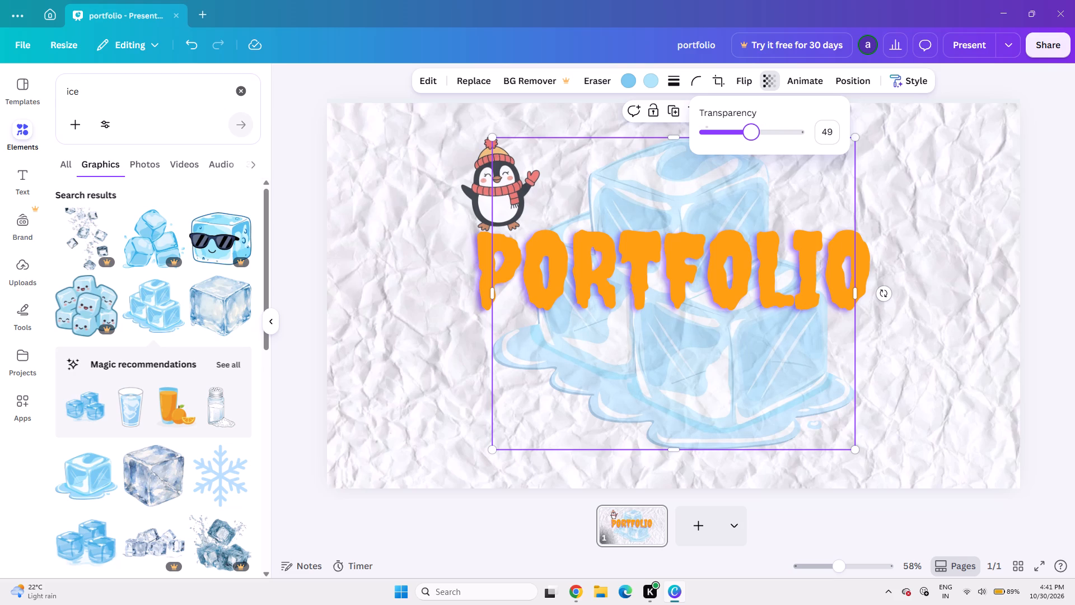
click(749, 136)
key(Left)
key(Left)
key(Left)
key(Left)
key(Left)
key(Left)
key(Left)
key(Left)
key(Left)
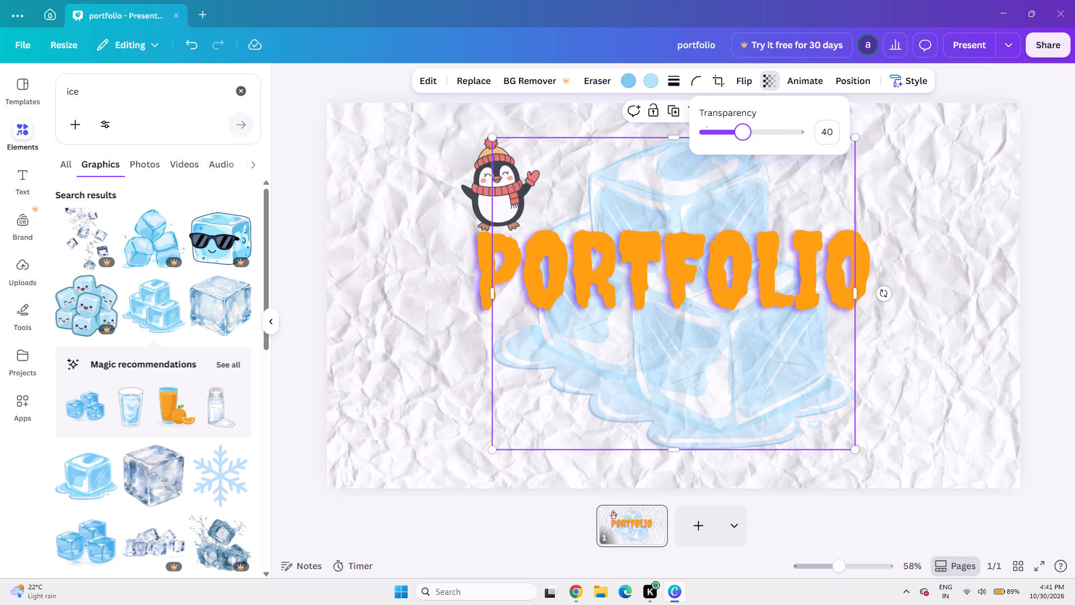
click(990, 180)
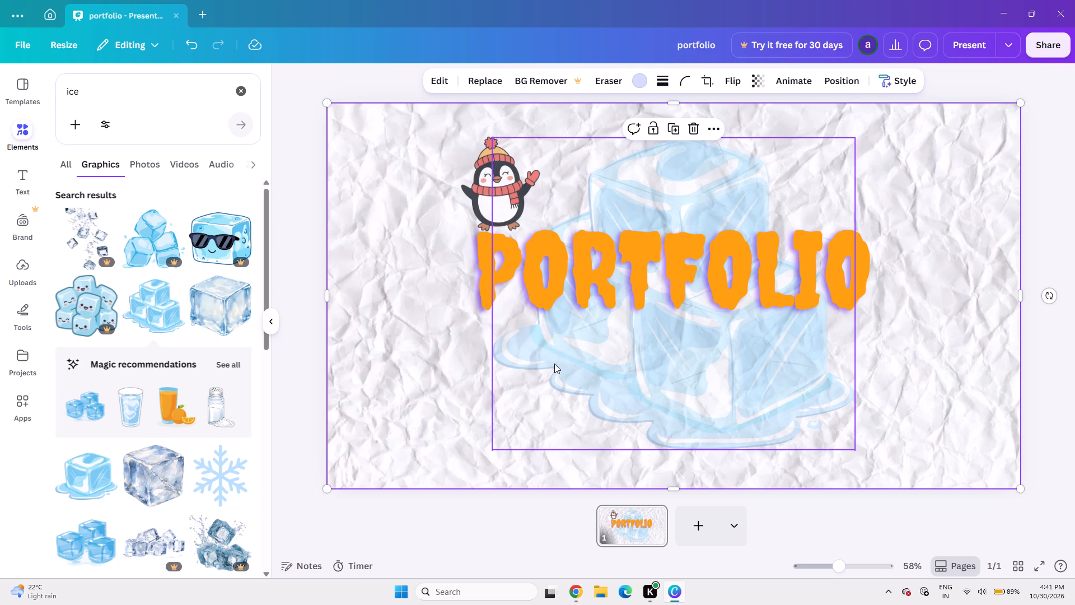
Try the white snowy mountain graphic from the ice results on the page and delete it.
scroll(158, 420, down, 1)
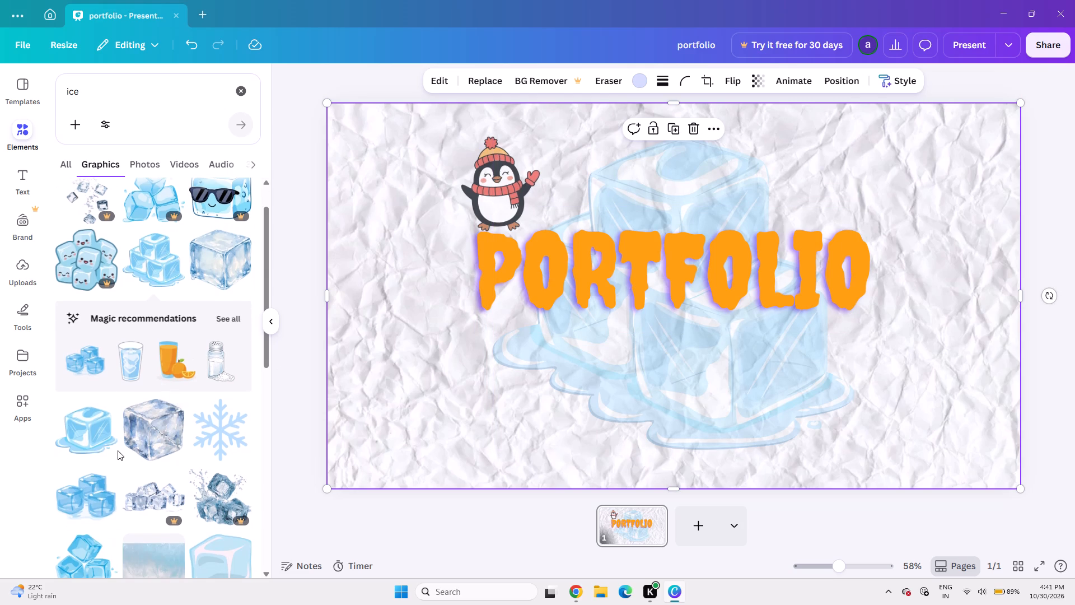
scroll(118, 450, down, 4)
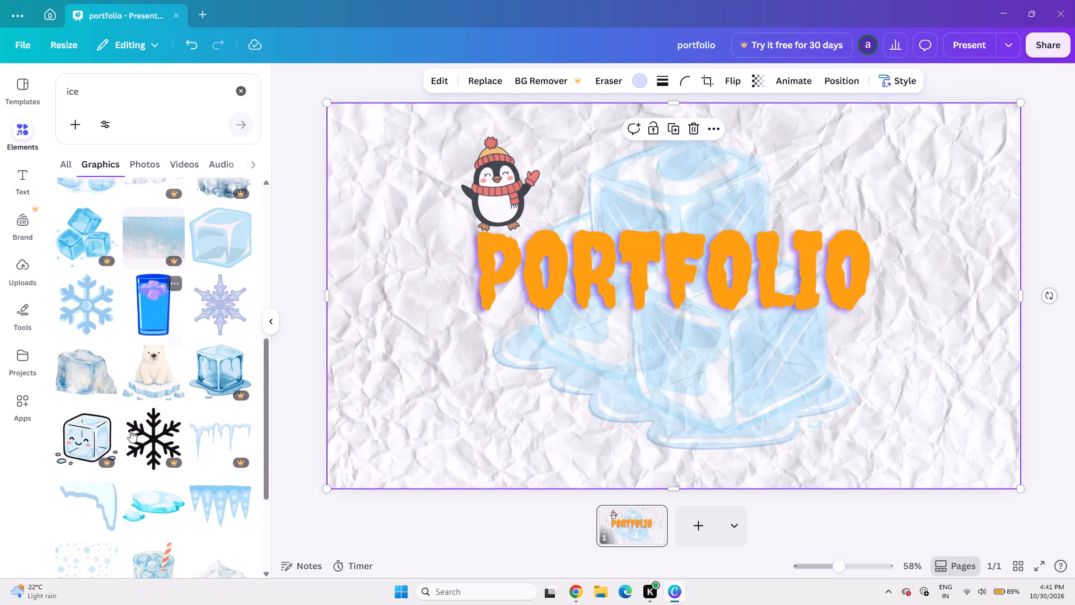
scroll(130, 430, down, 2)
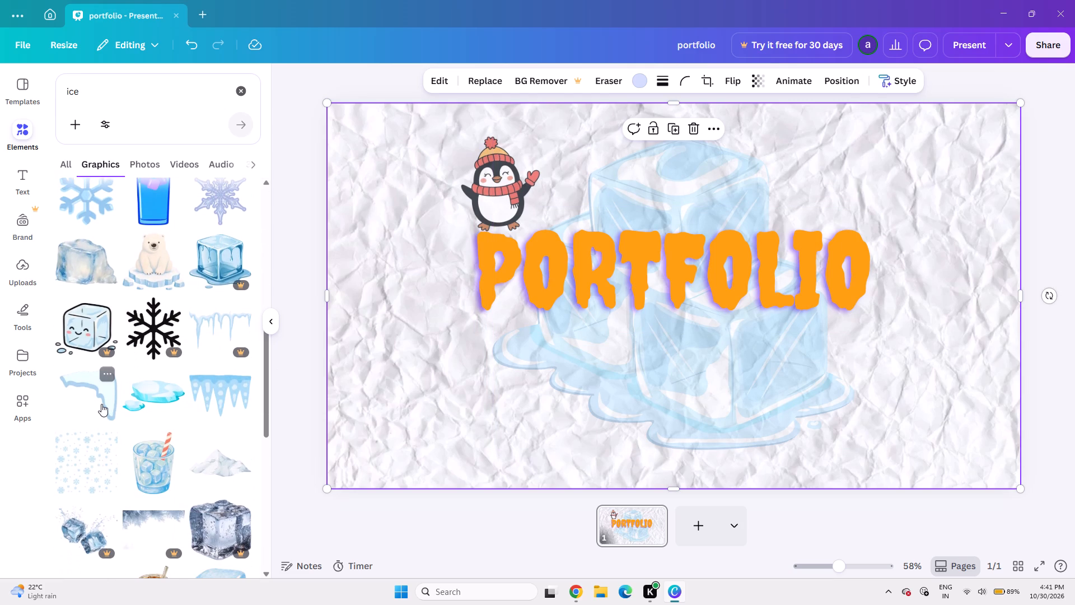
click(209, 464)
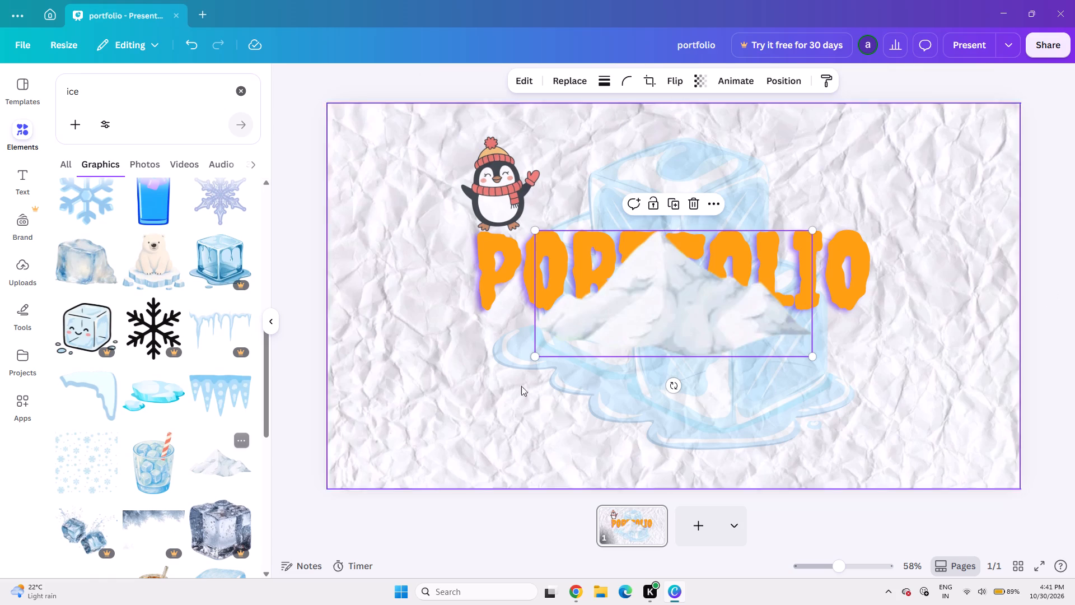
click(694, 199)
Add the polar bear on an ice floe graphic, shrink it and place it in the page's lower-right corner.
scroll(209, 489, down, 1)
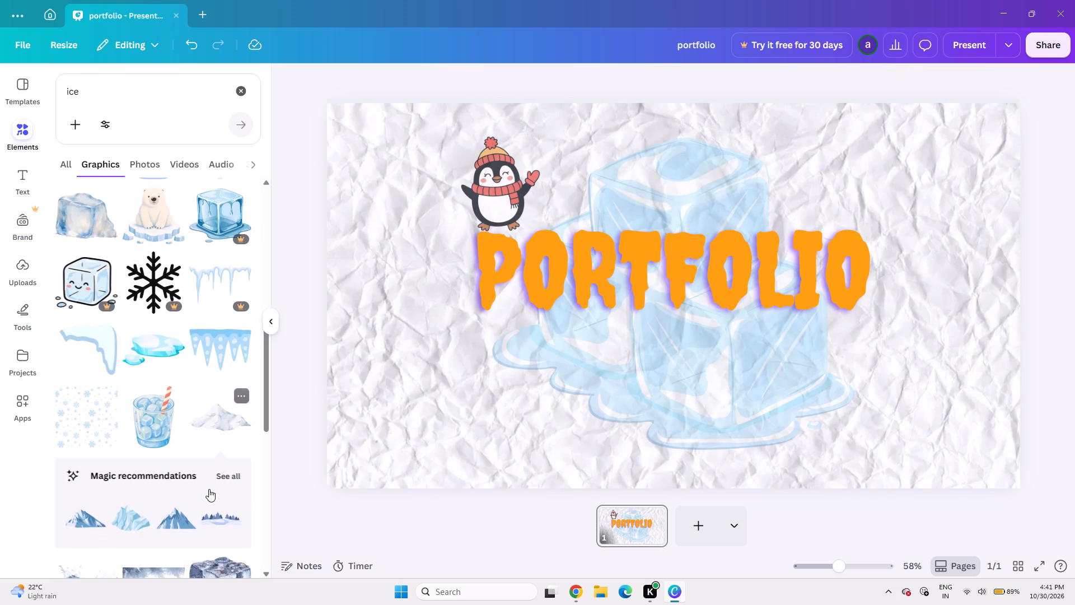
scroll(209, 489, down, 1)
scroll(145, 511, down, 1)
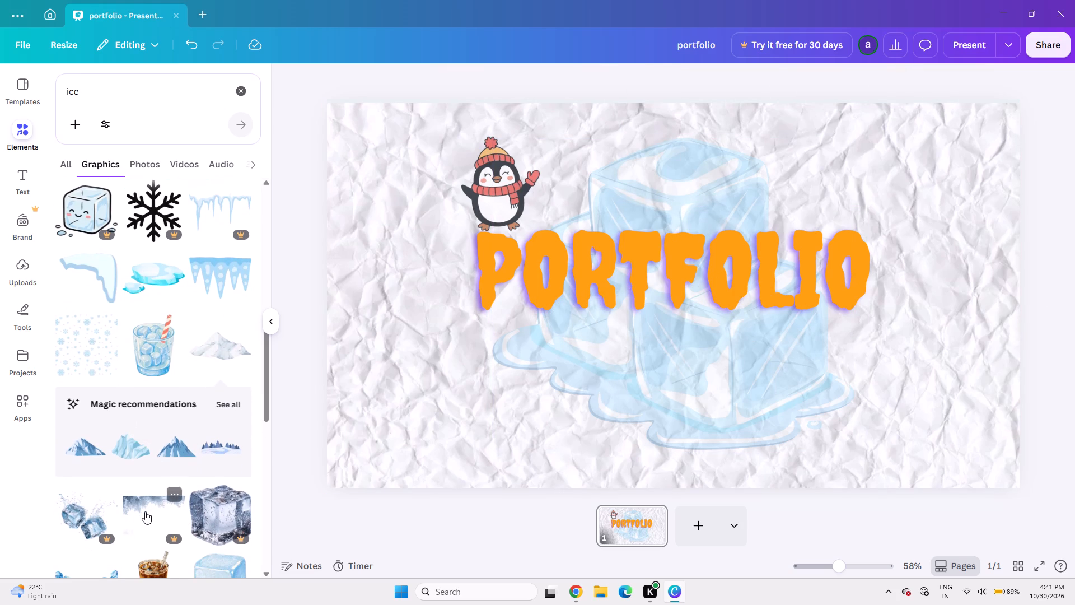
scroll(125, 520, down, 3)
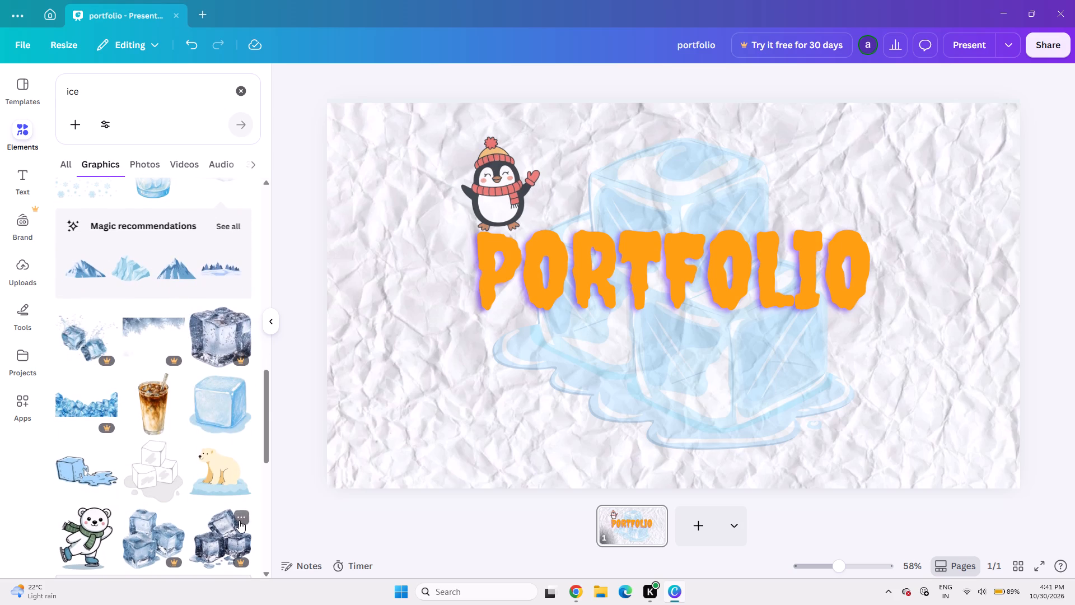
scroll(239, 520, down, 2)
click(223, 351)
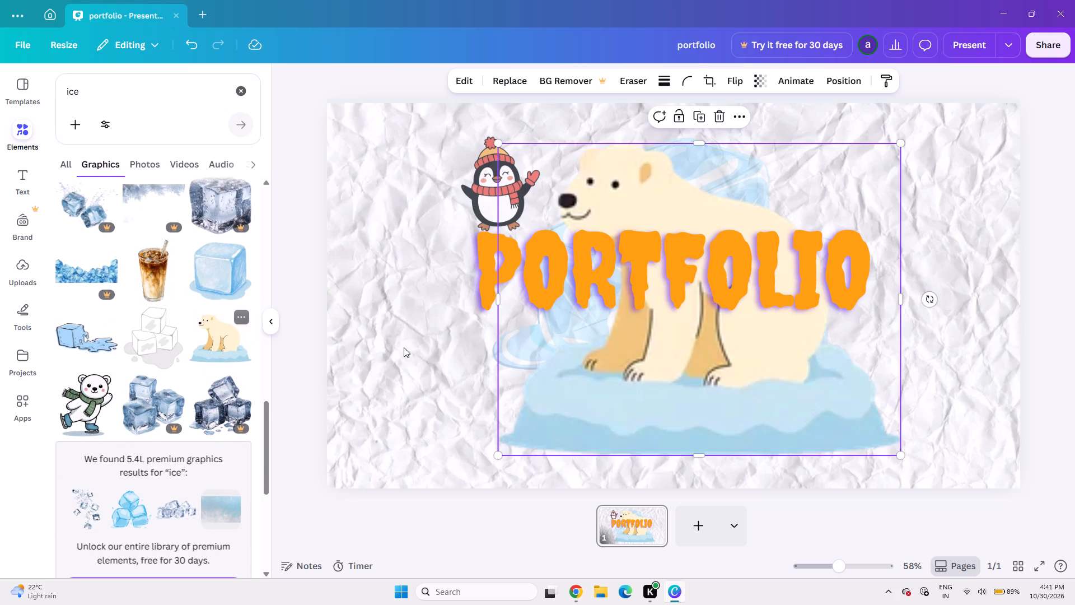
drag(904, 453, 702, 319)
drag(590, 170, 814, 267)
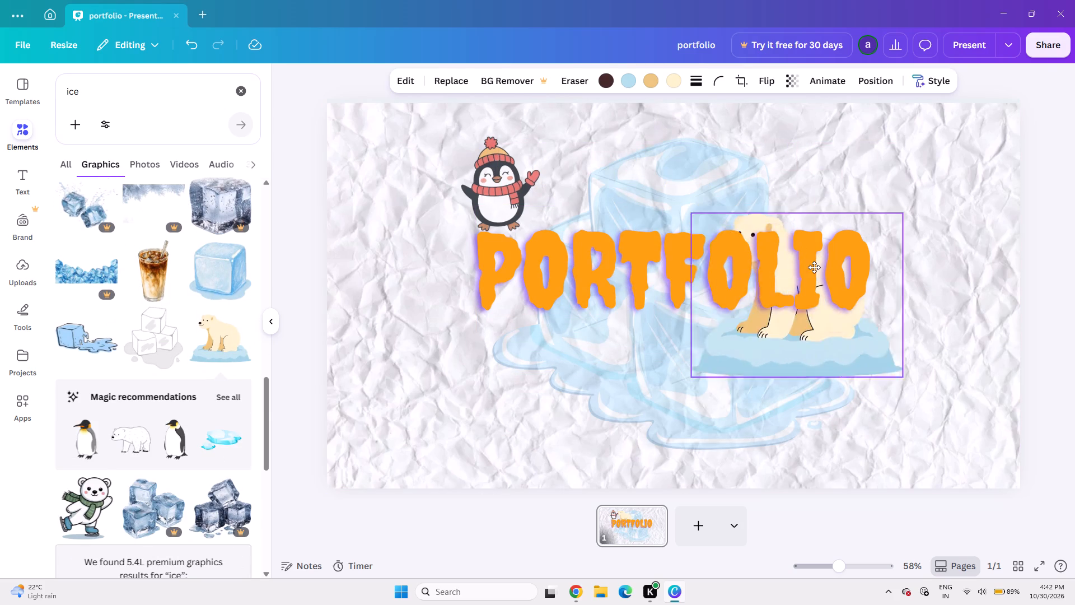
drag(814, 267, 905, 356)
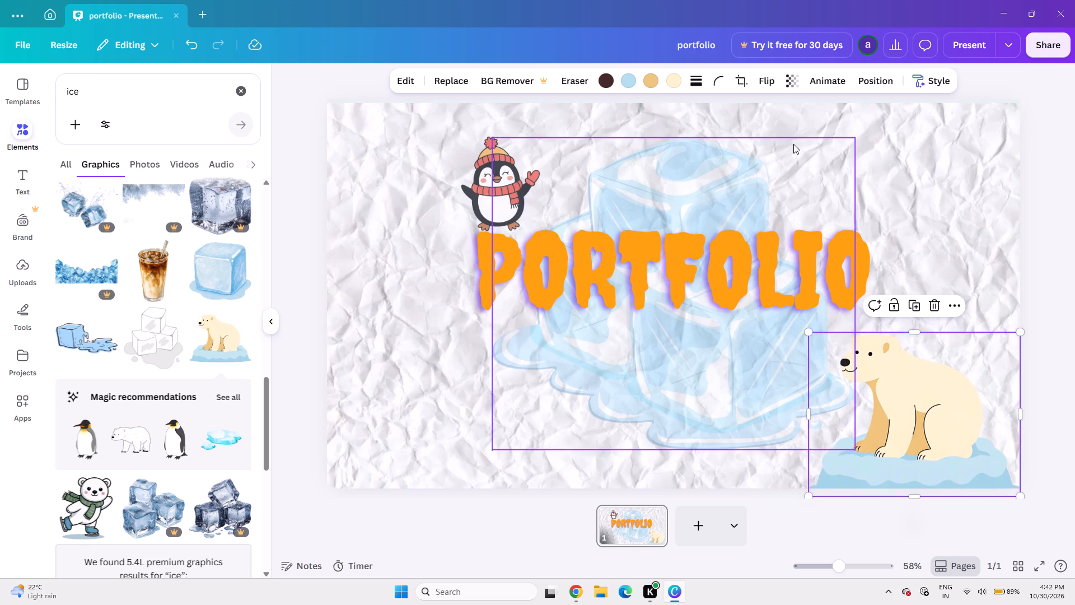
Set the polar bear graphic's transparency to 50.
click(792, 77)
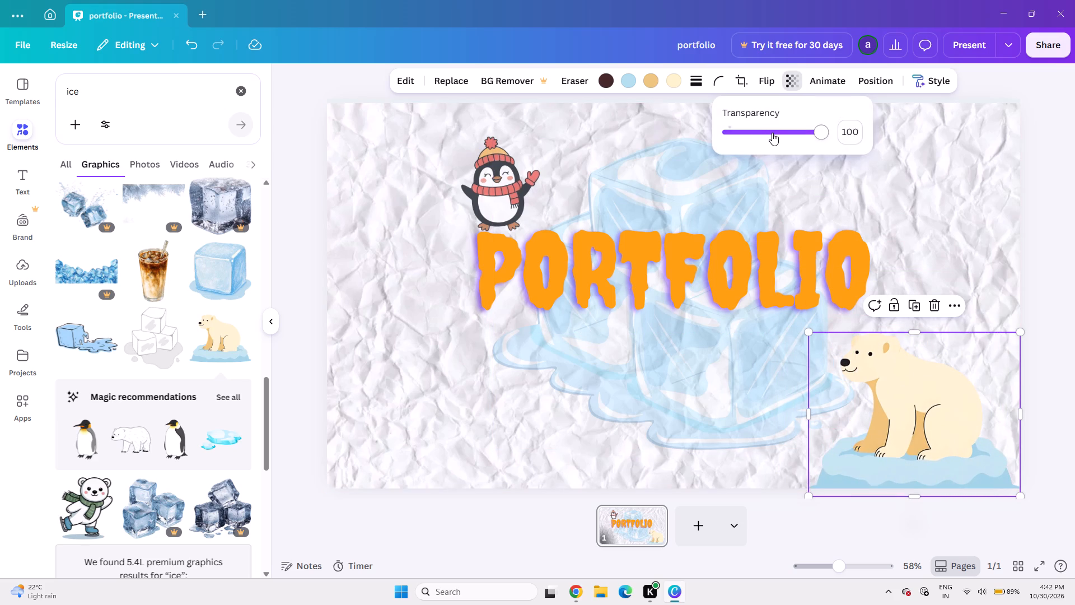
click(772, 133)
key(Right)
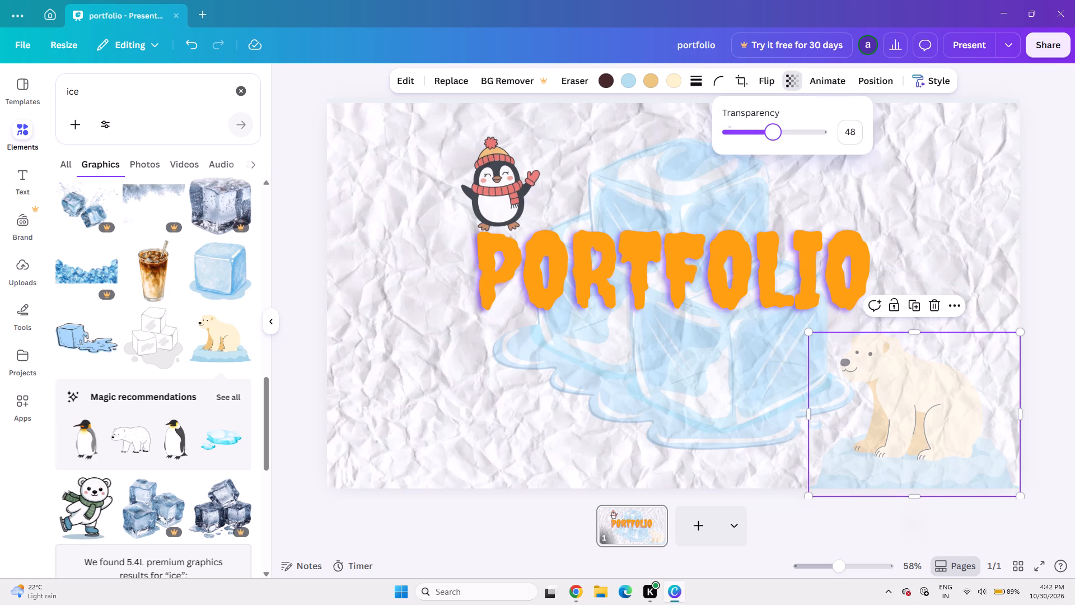
key(Right)
key(Right)
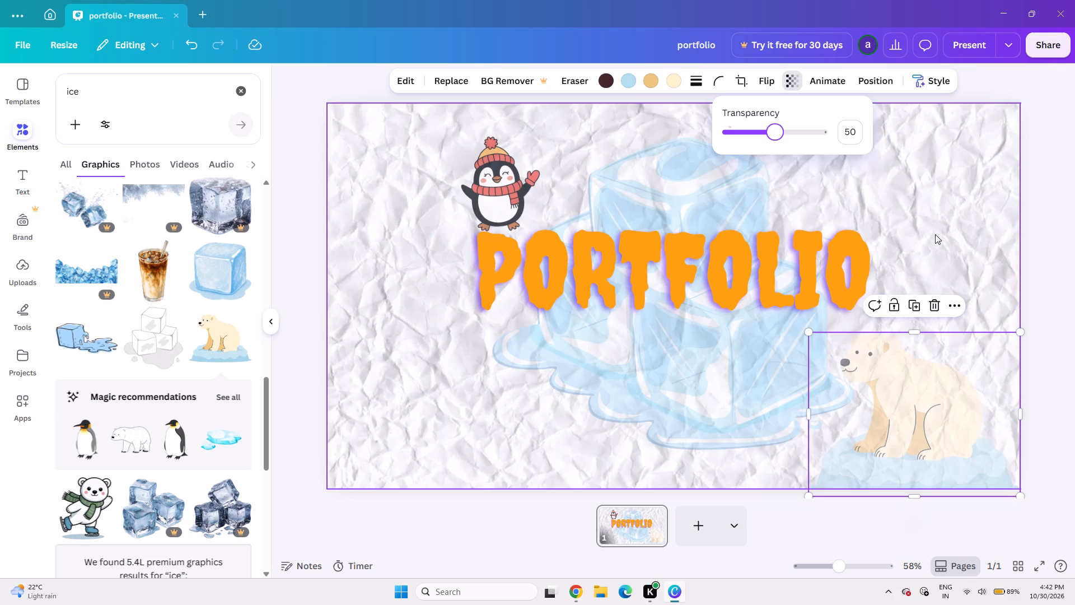
click(935, 234)
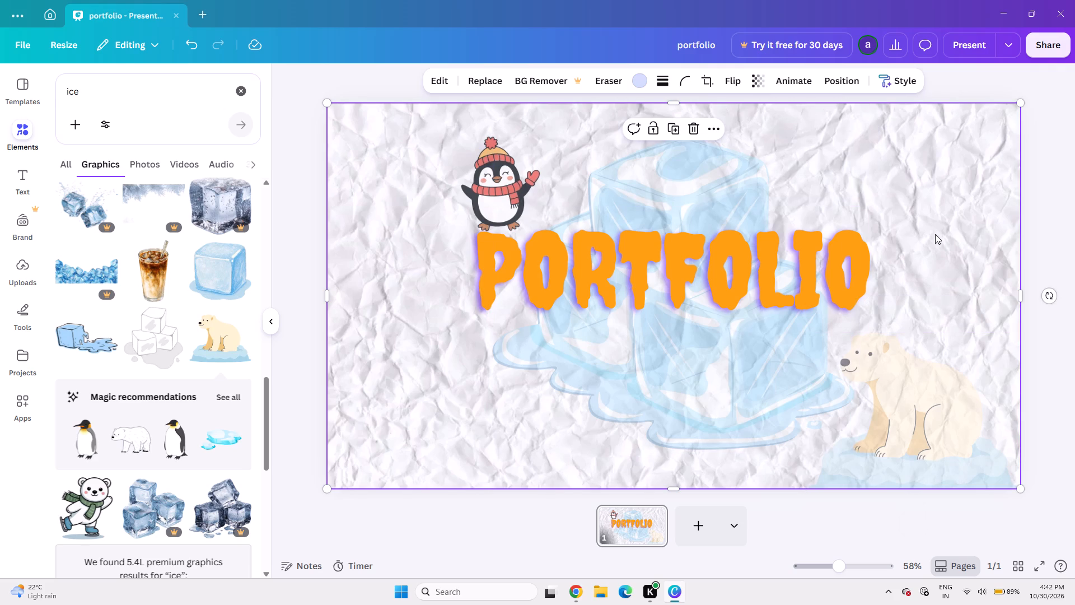
Add the black snowflake graphic from the ice results and place it in the page's upper-right corner.
scroll(149, 477, down, 2)
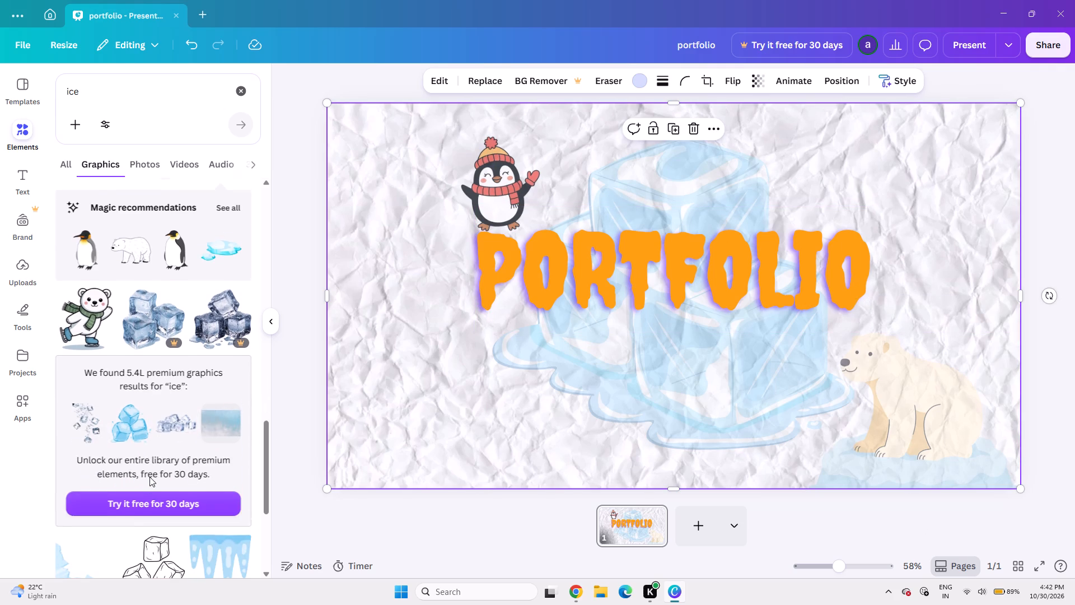
scroll(149, 477, down, 5)
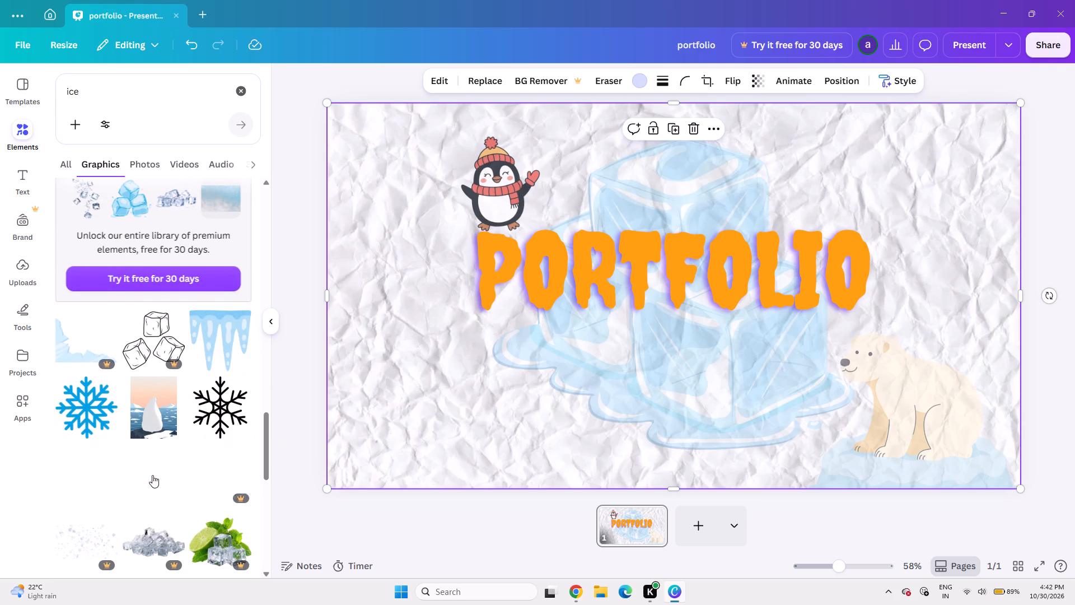
click(208, 404)
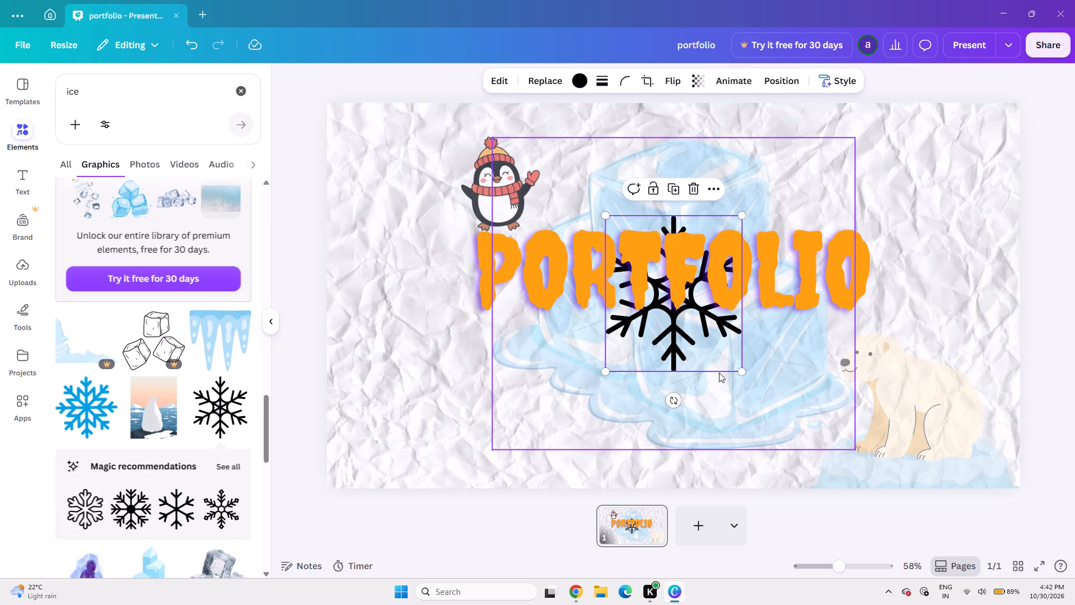
drag(662, 320, 680, 377)
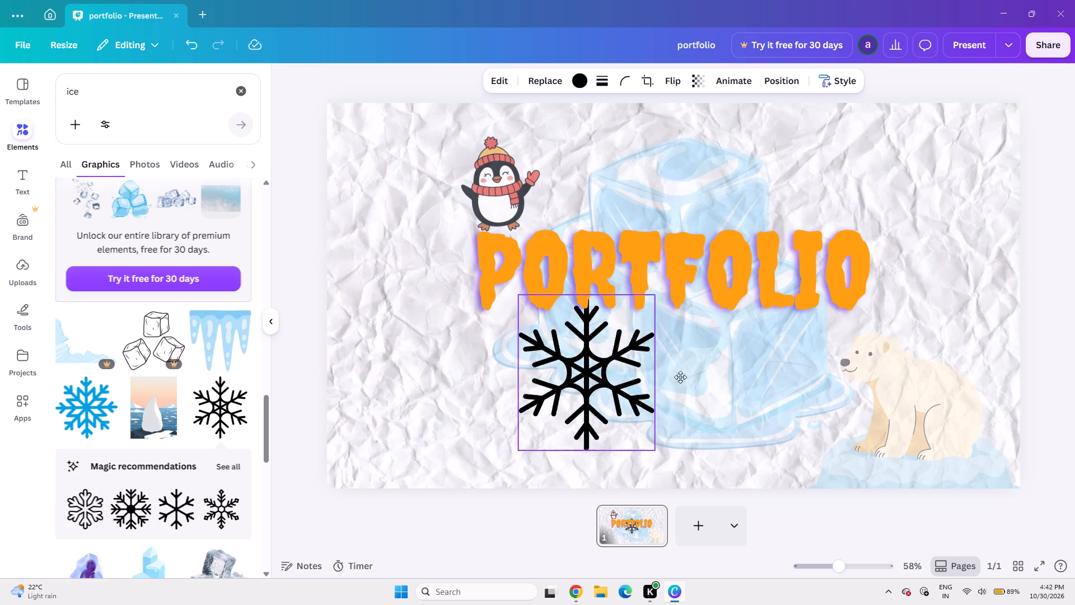
drag(680, 377, 909, 211)
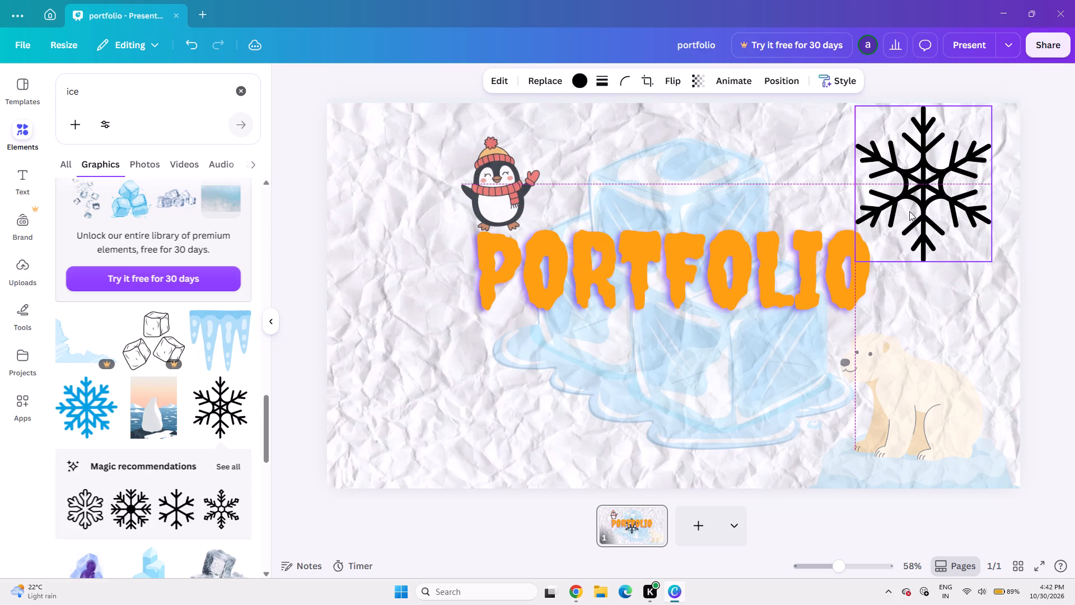
Set the snowflake's transparency to 41.
click(691, 81)
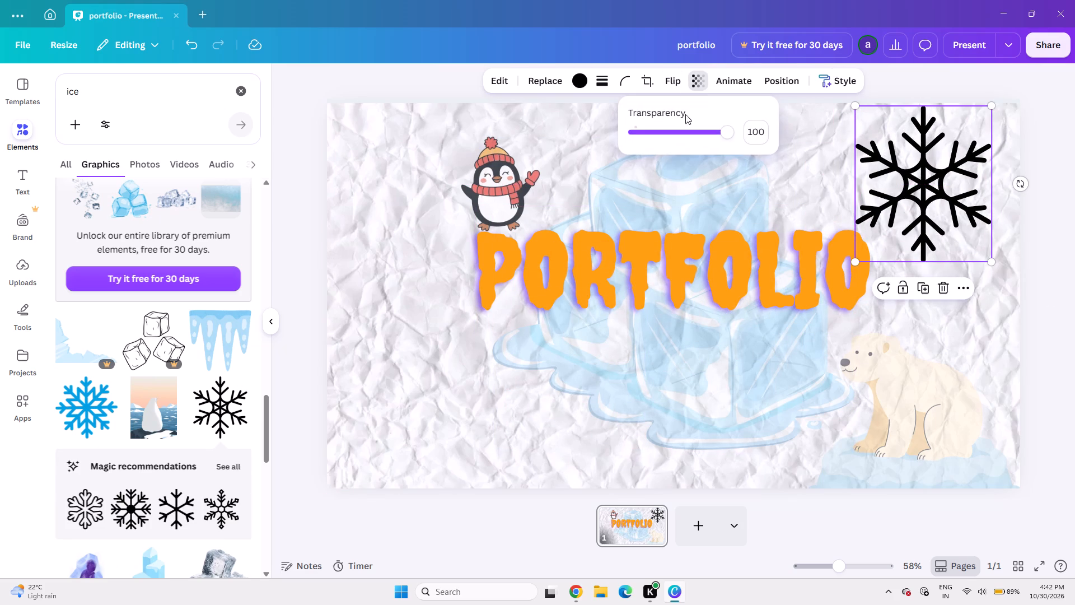
click(679, 127)
click(672, 131)
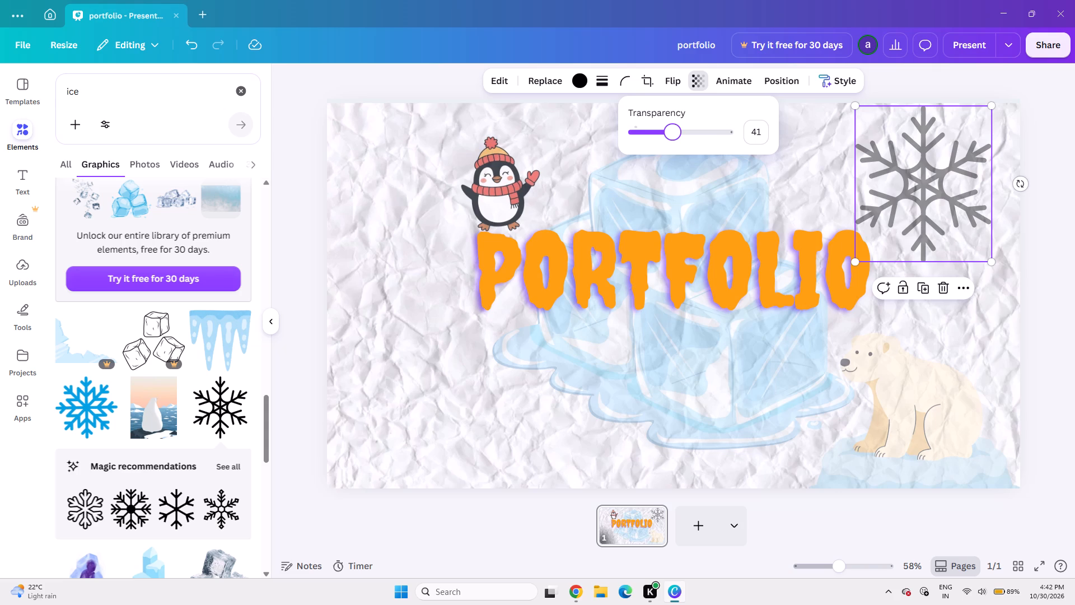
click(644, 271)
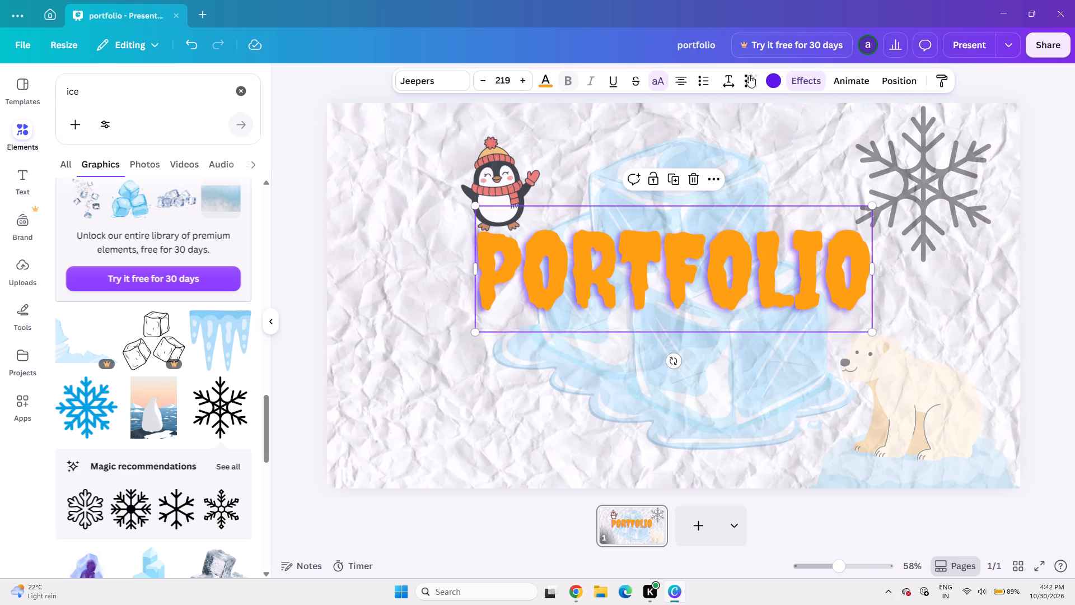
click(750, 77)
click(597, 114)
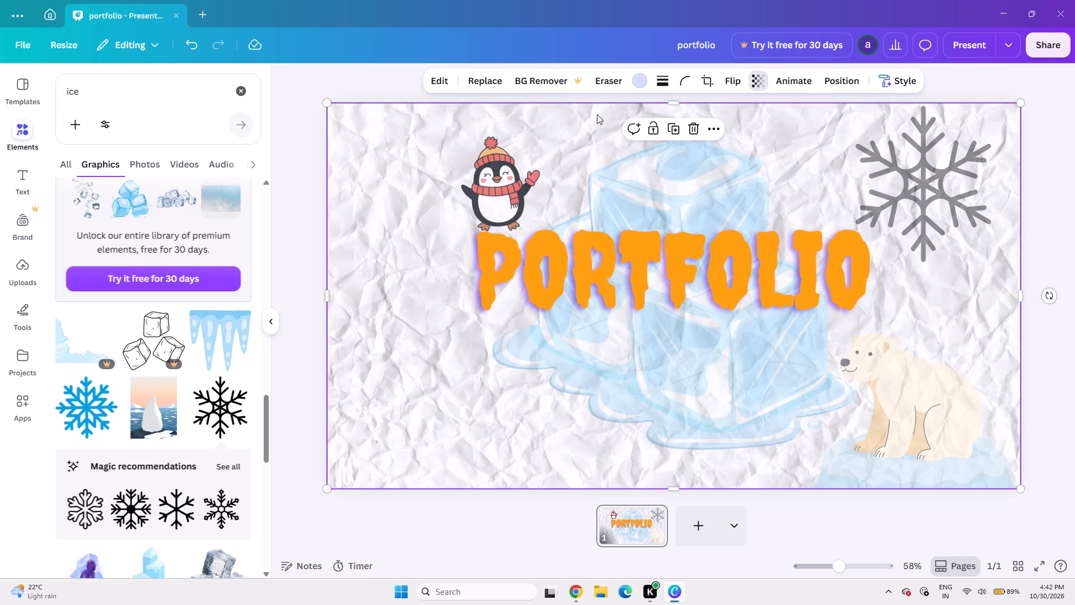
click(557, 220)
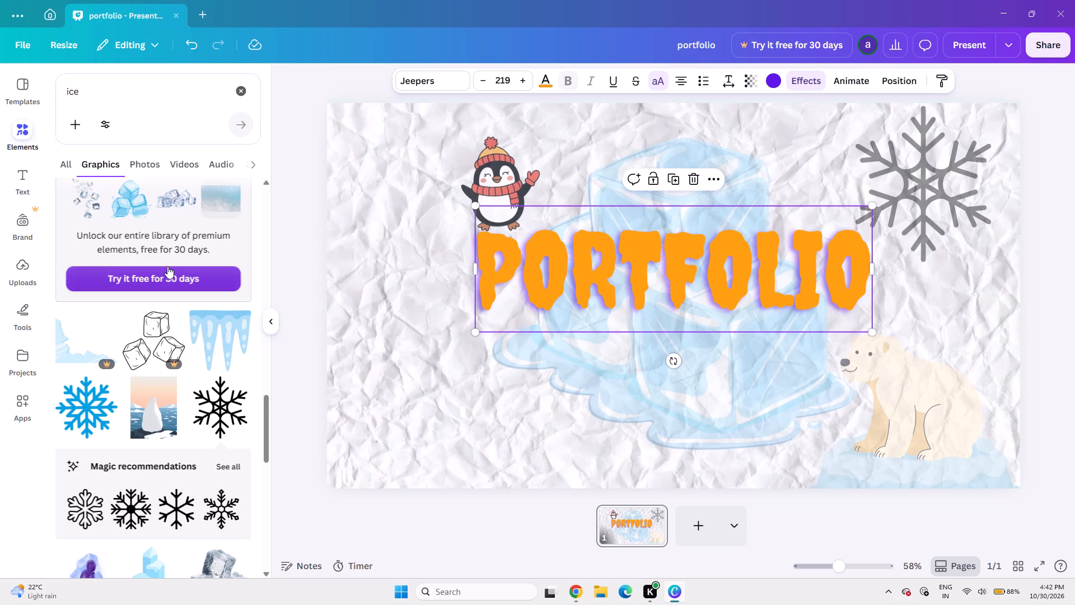
Search the elements for snowman and add the snowman with the red Santa hat and red scarf.
click(119, 105)
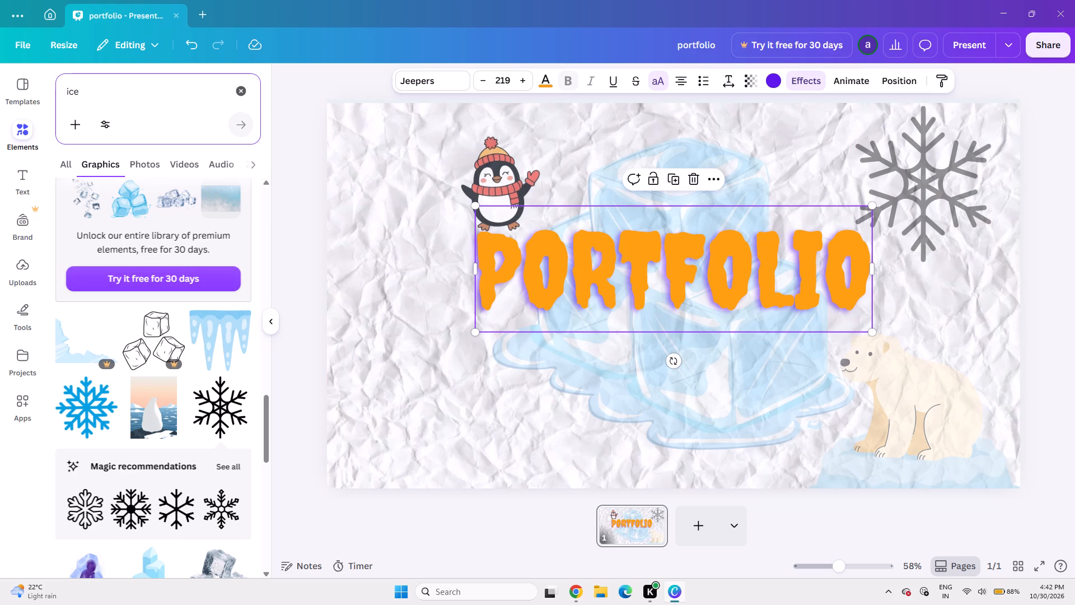
click(90, 97)
key(BackSpace)
key(BackSpace)
key(BackSpace)
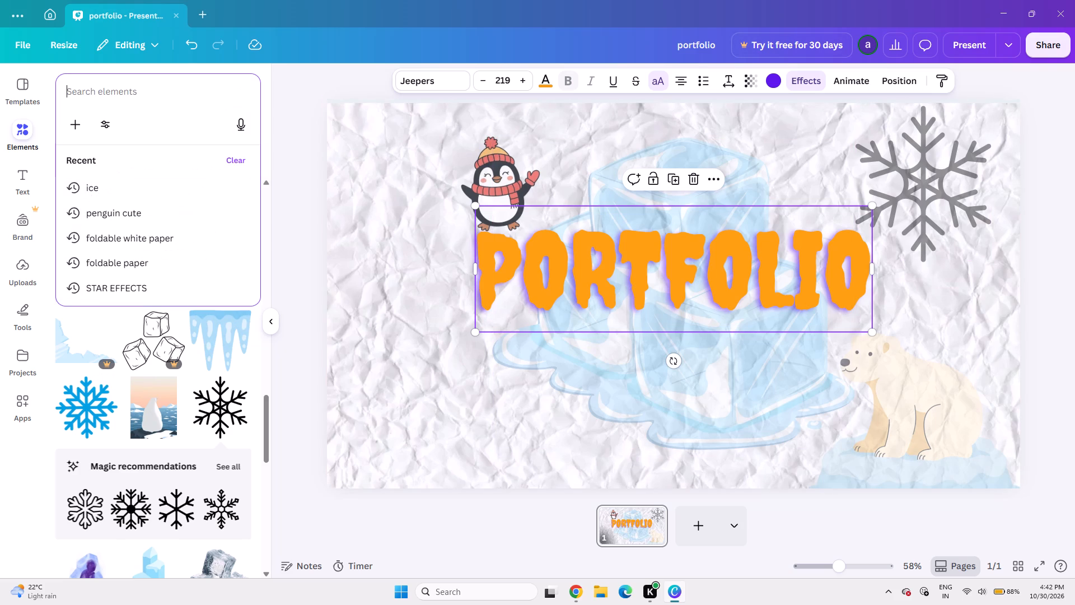
text(snow)
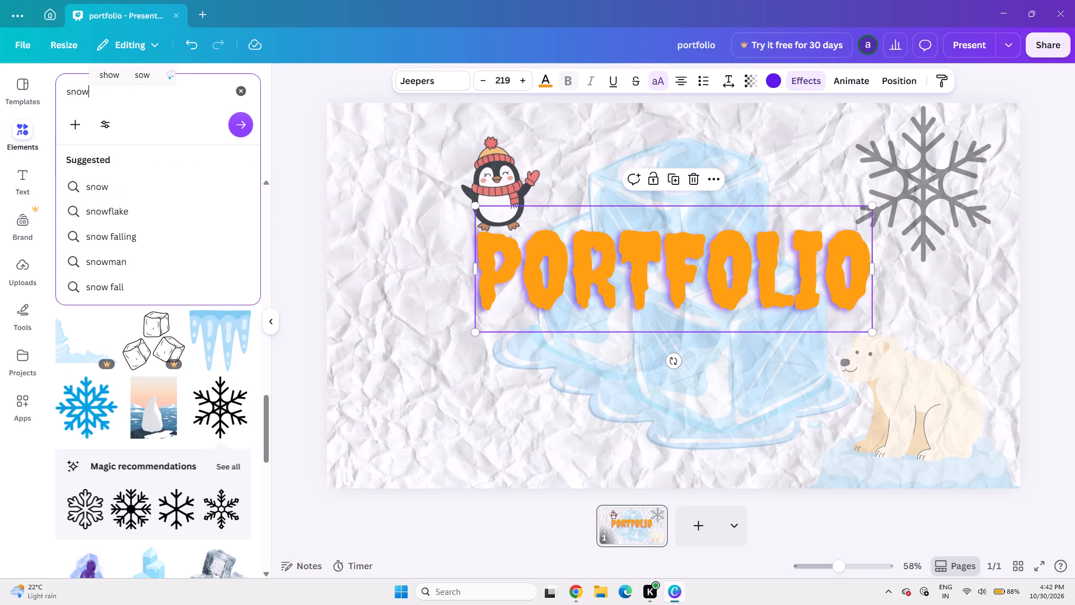
text(man)
key(Return)
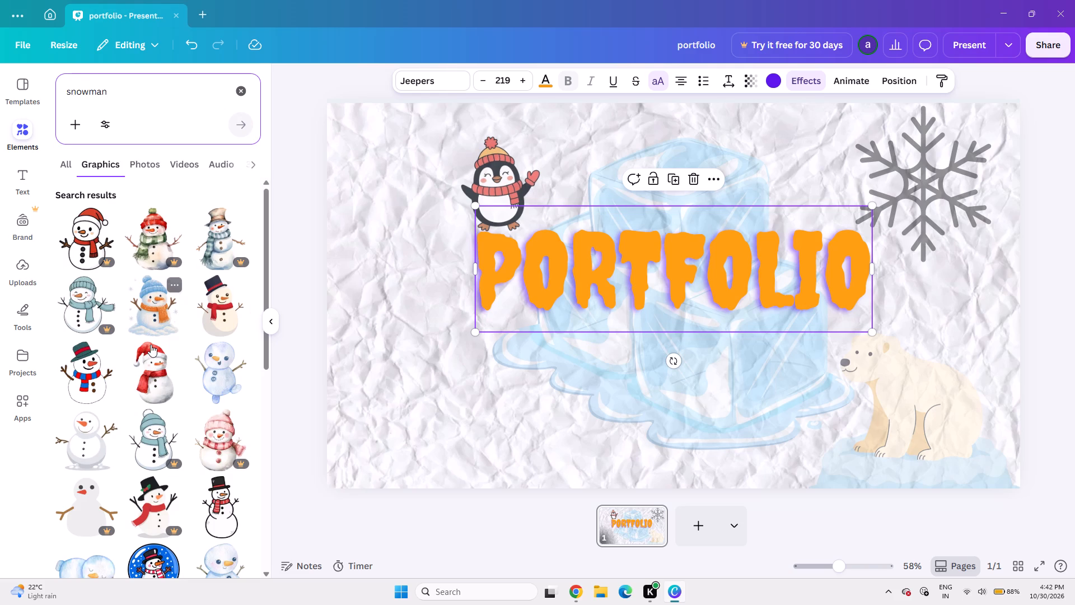
click(153, 378)
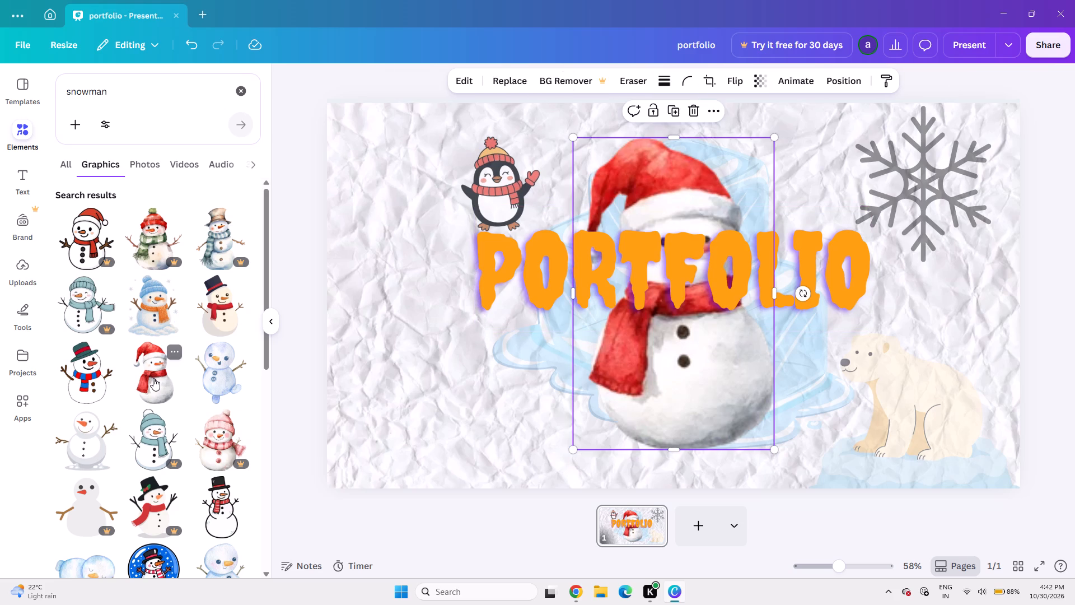
Shrink the Santa-hat snowman and place it in the page's lower-left corner beside the ice cubes.
drag(774, 452, 726, 379)
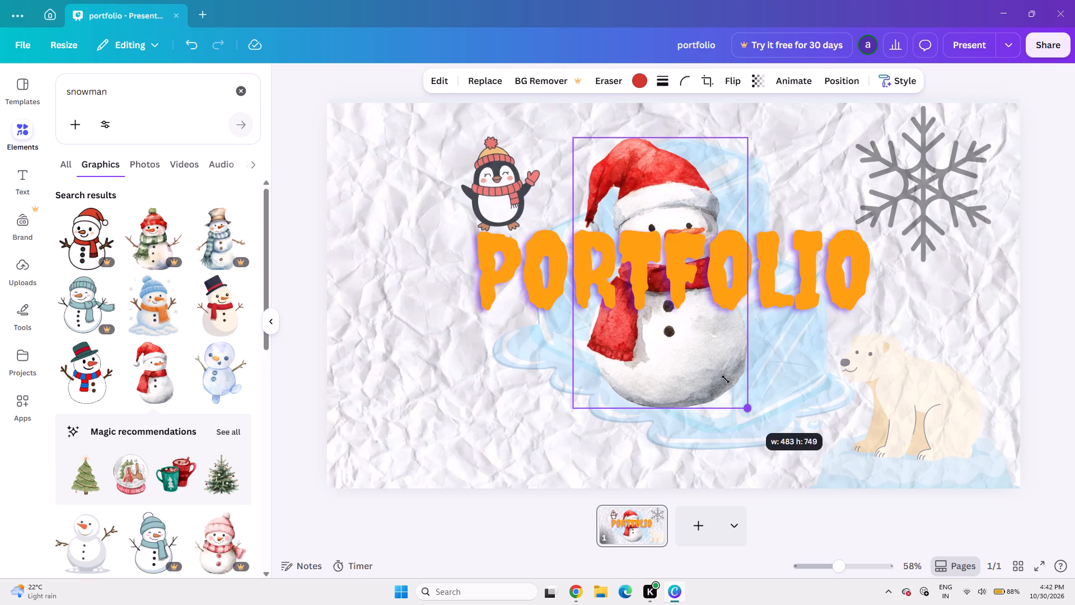
drag(726, 379, 722, 376)
drag(681, 186, 505, 278)
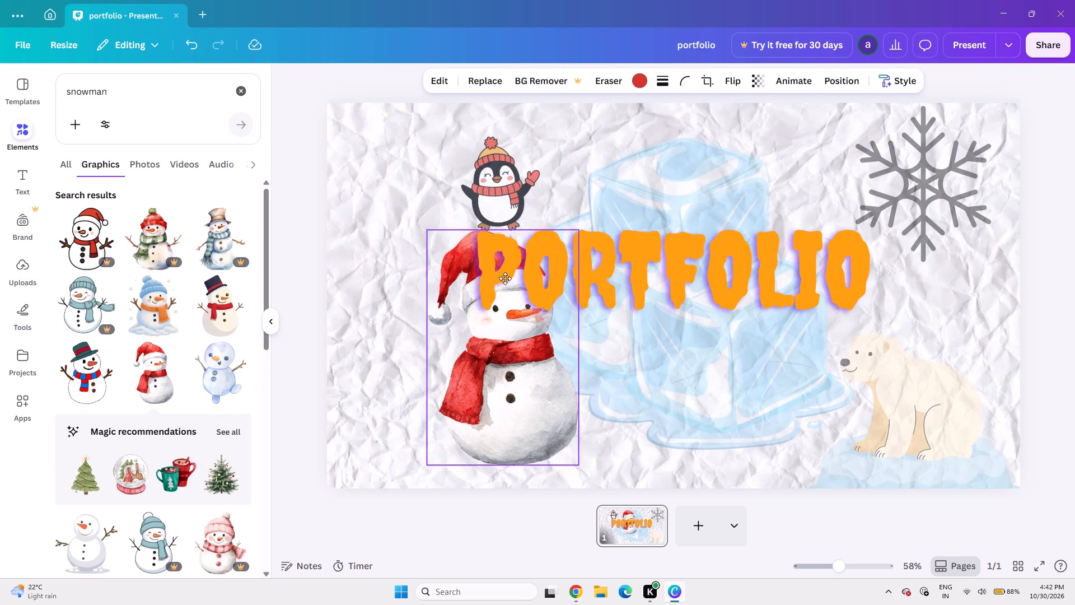
drag(505, 278, 428, 312)
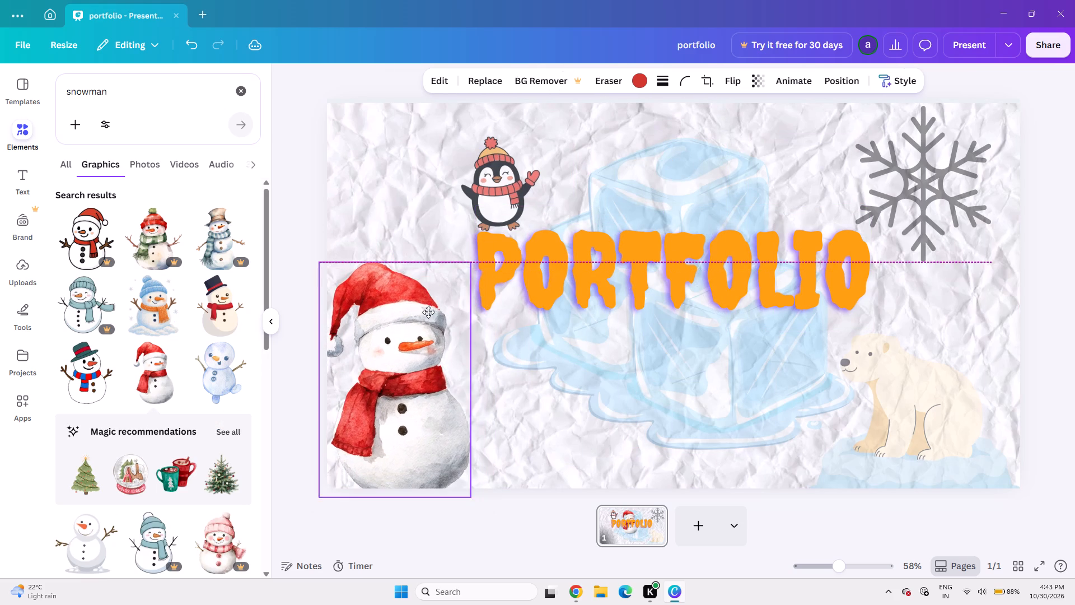
drag(428, 312, 434, 299)
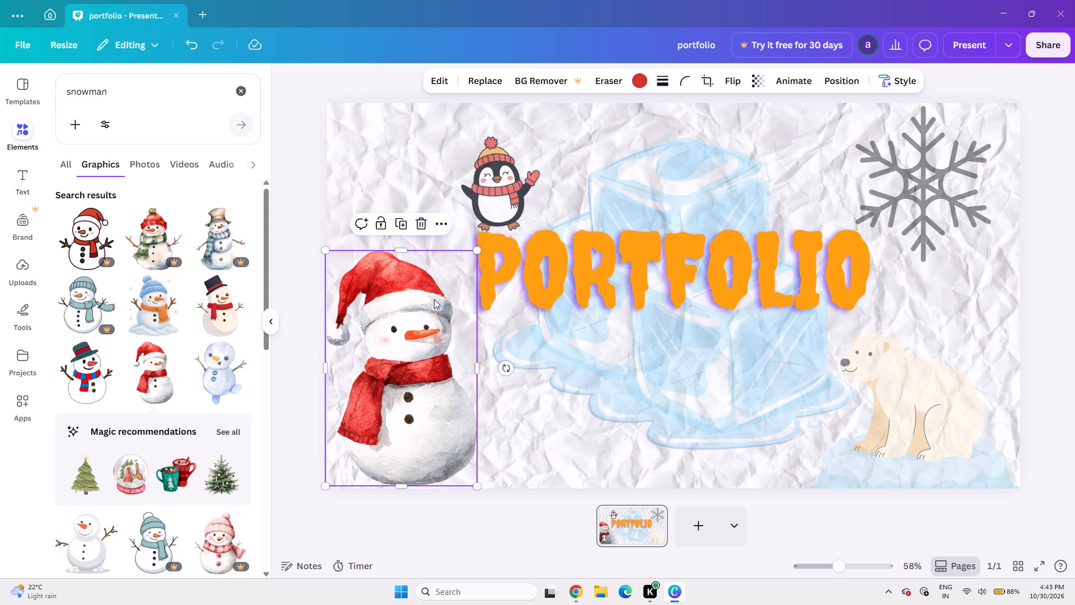
key(Down)
key(Down)
key(Down)
key(Down)
key(Left)
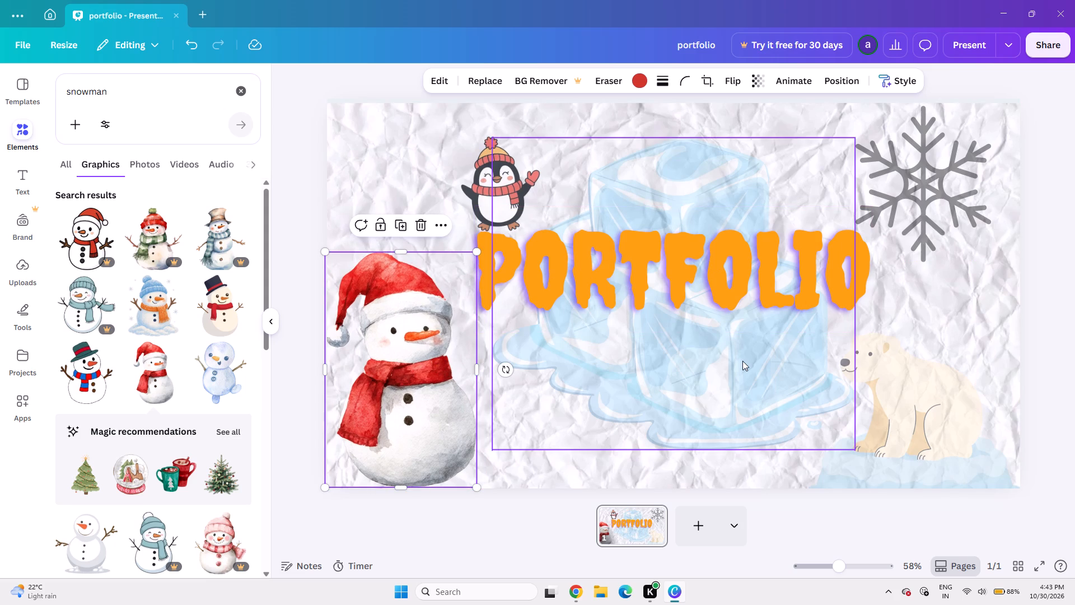
Nudge the polar bear graphic slightly further right, against the page's right edge.
click(983, 406)
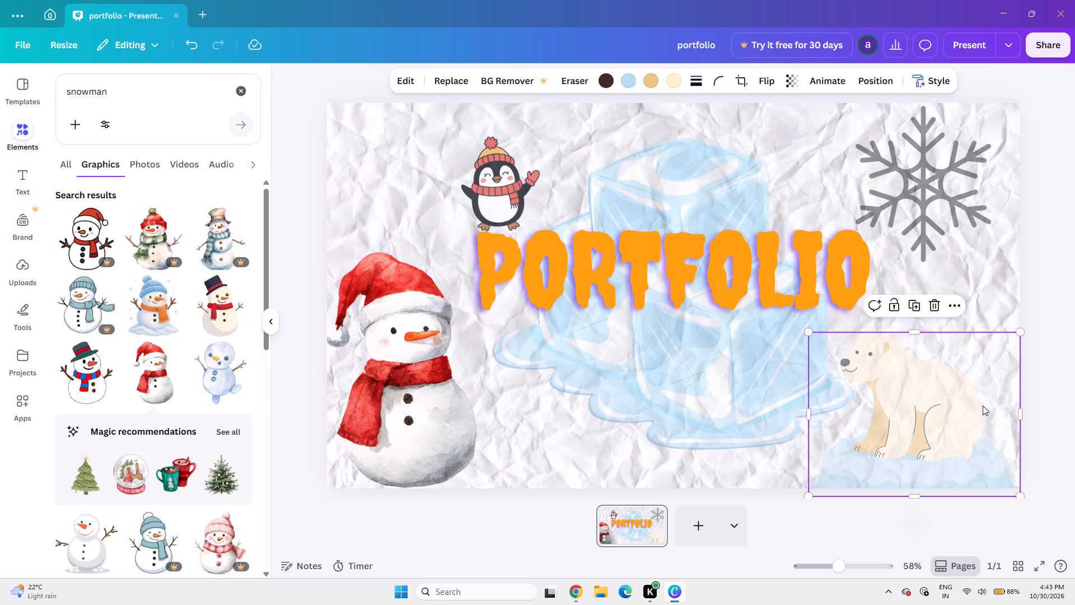
key(Right)
key(Right)
key(Right)
key(Right)
key(Right)
click(952, 439)
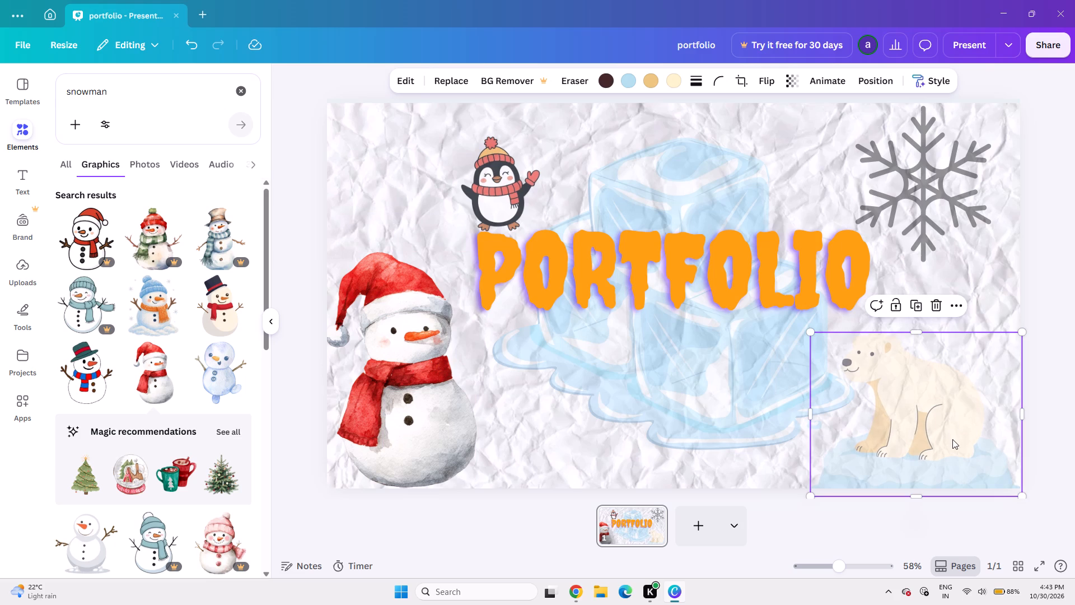
key(Down)
key(Down)
key(Down)
key(Down)
key(Down)
key(Down)
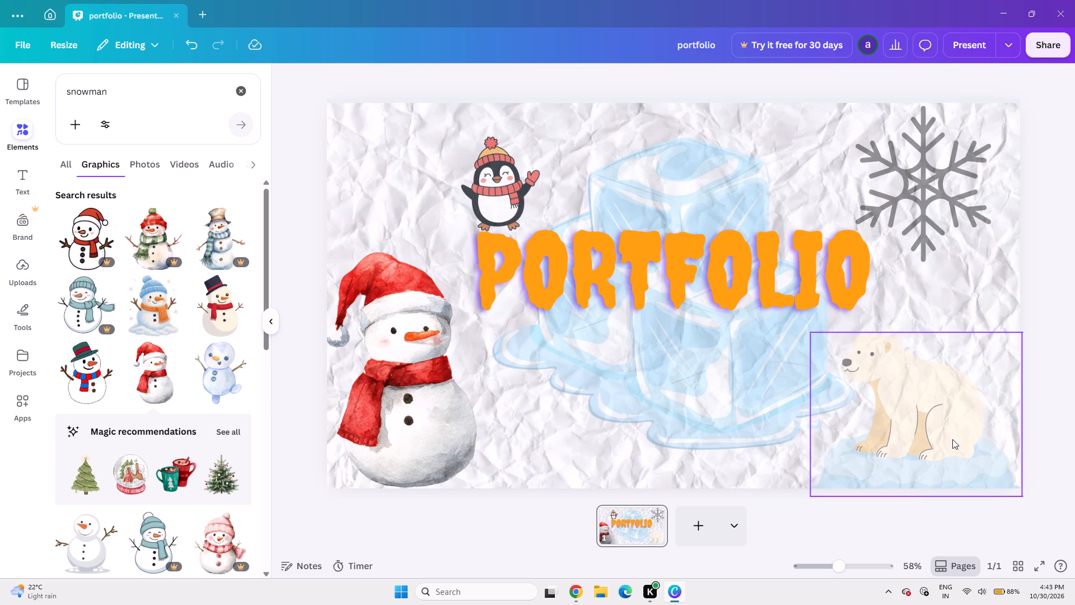
key(Down)
key(Down)
key(Right)
key(Right)
key(Right)
key(Right)
key(Right)
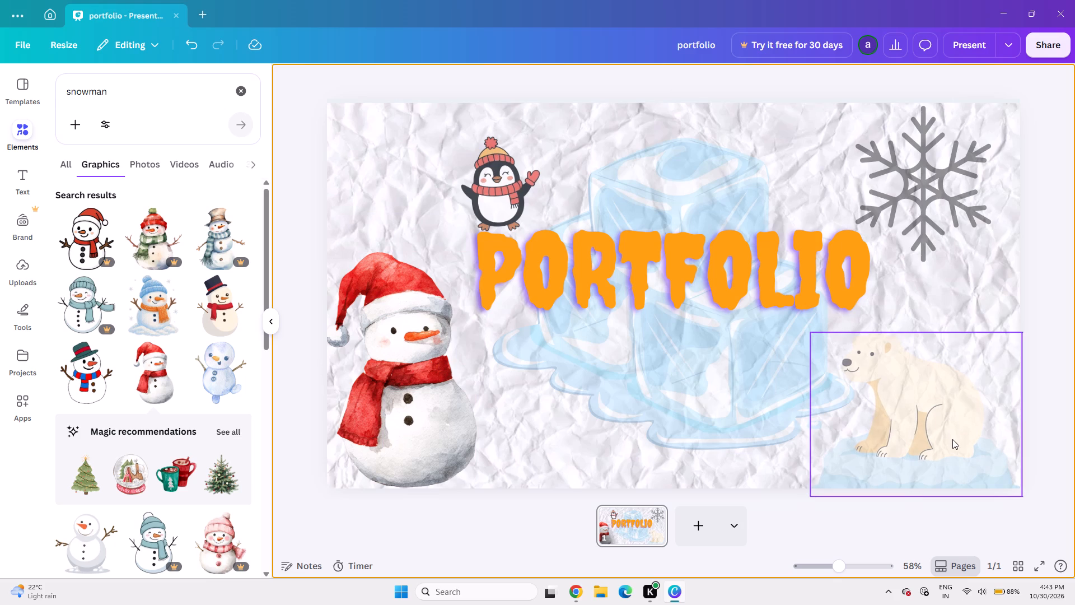
click(943, 341)
key(Right)
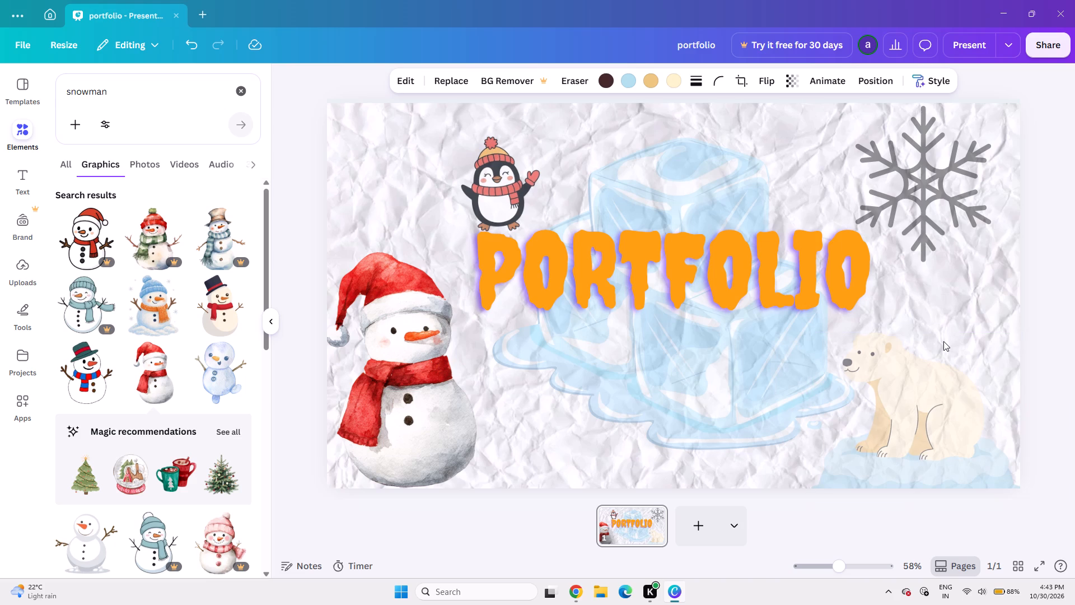
key(Right)
key(Right)
key(Right)
key(Right)
key(Right)
key(Right)
key(Right)
key(Right)
key(Right)
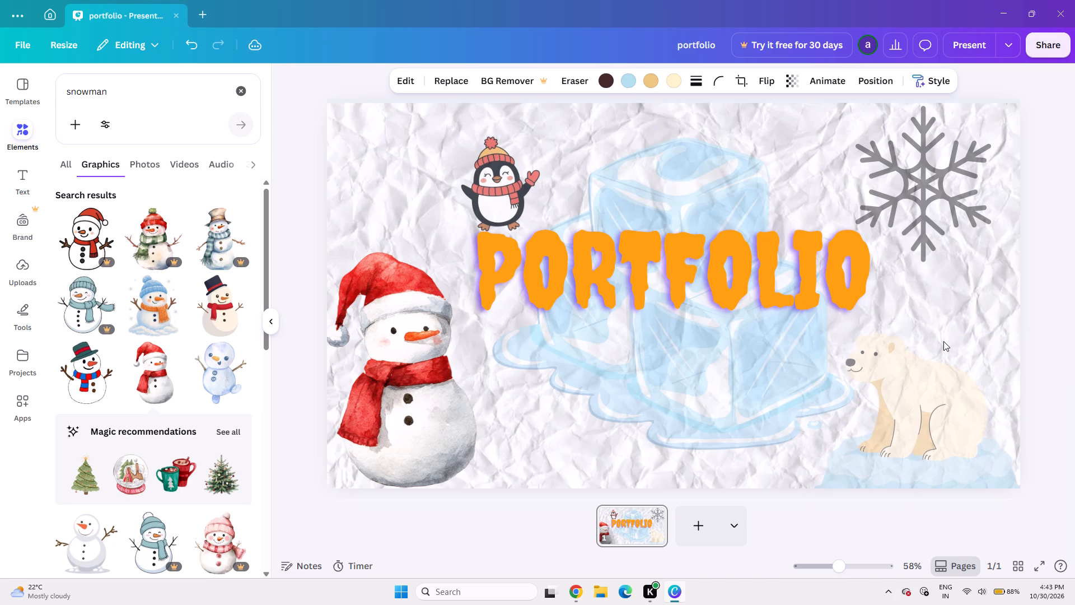
key(Right)
key(Right)
key(Right)
key(Right)
key(Right)
key(Right)
key(Right)
key(Right)
key(Right)
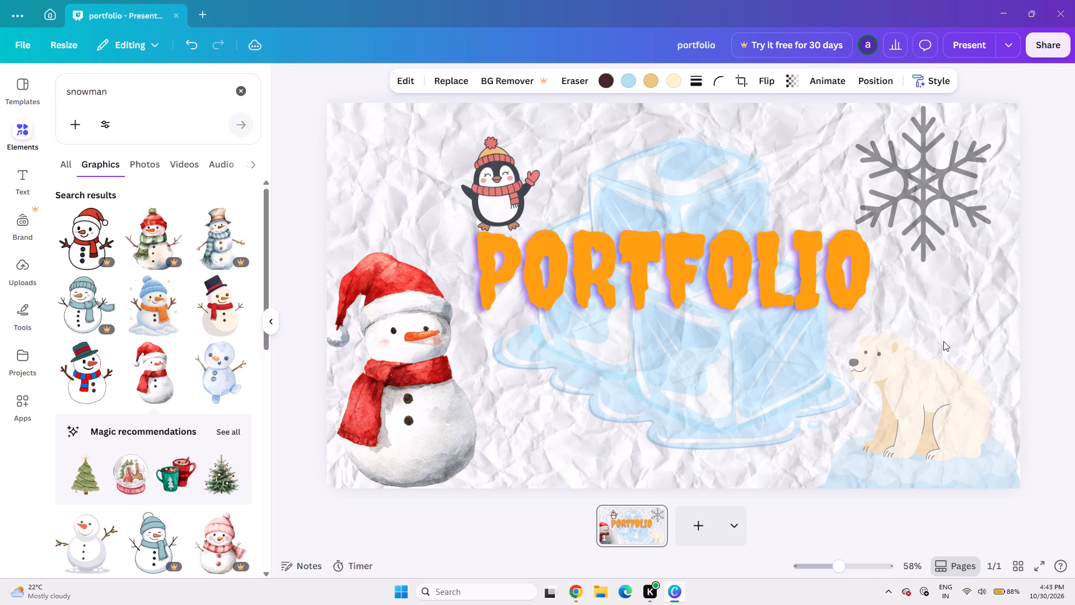
Reduce the snowman further and tuck it tightly into the page's lower-left corner.
click(381, 404)
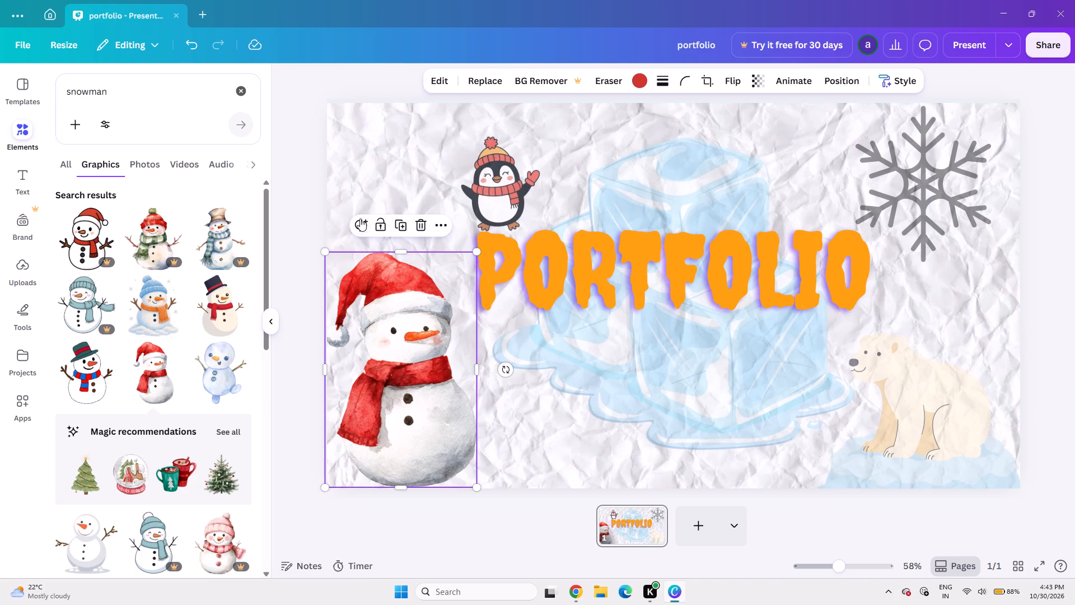
drag(324, 254, 345, 325)
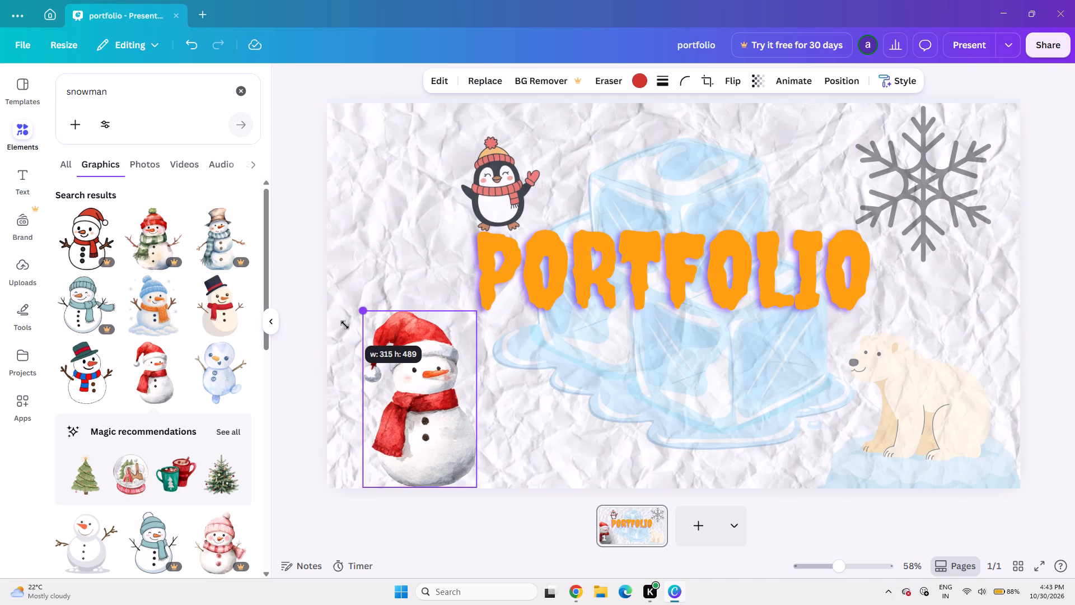
drag(345, 325, 349, 334)
drag(403, 385, 370, 393)
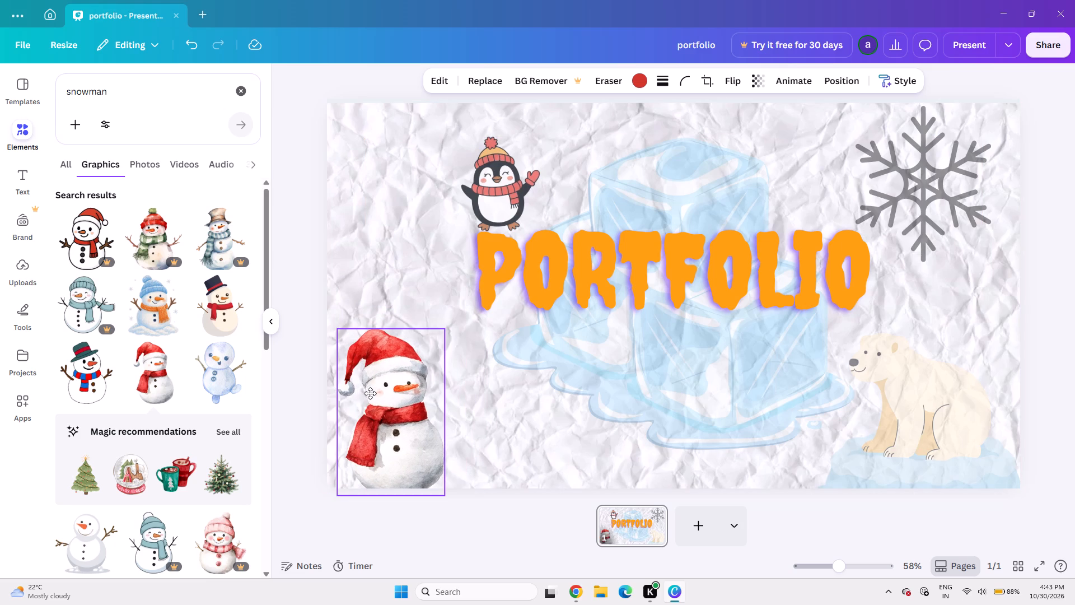
drag(370, 393, 361, 389)
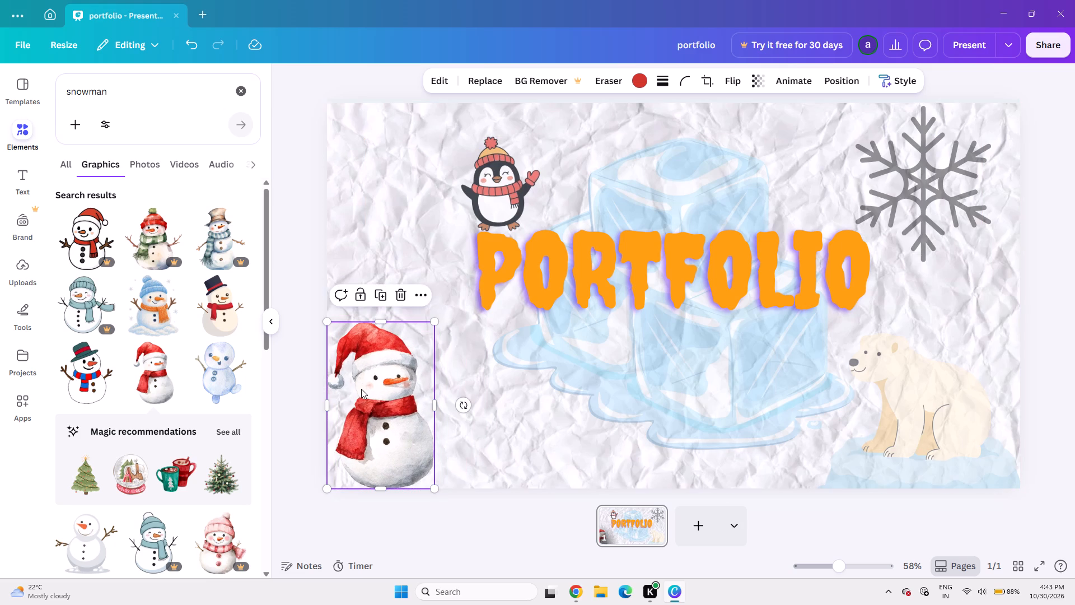
click(641, 161)
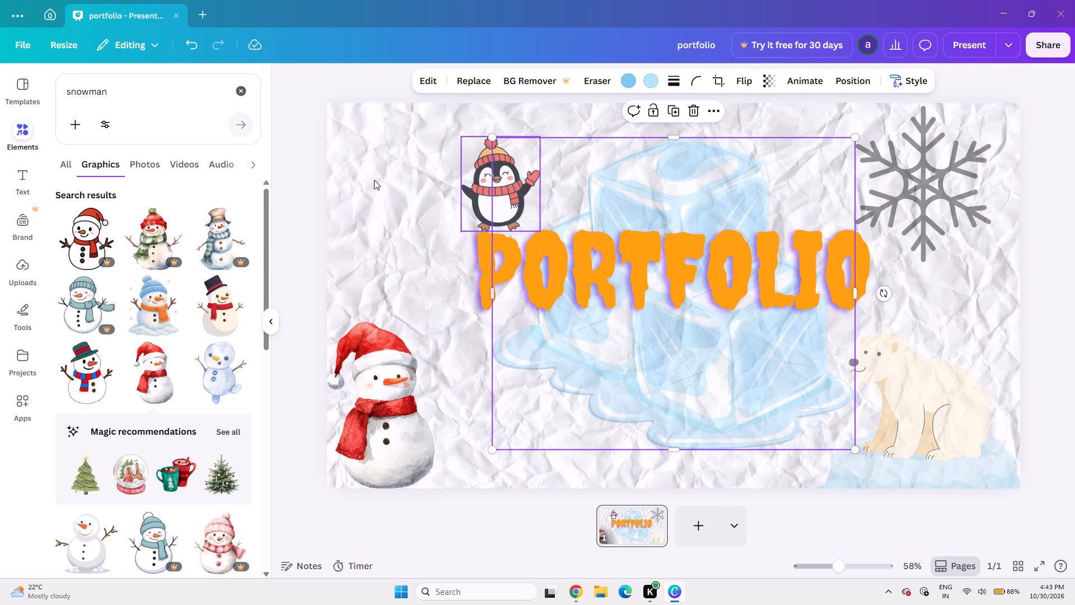
click(295, 162)
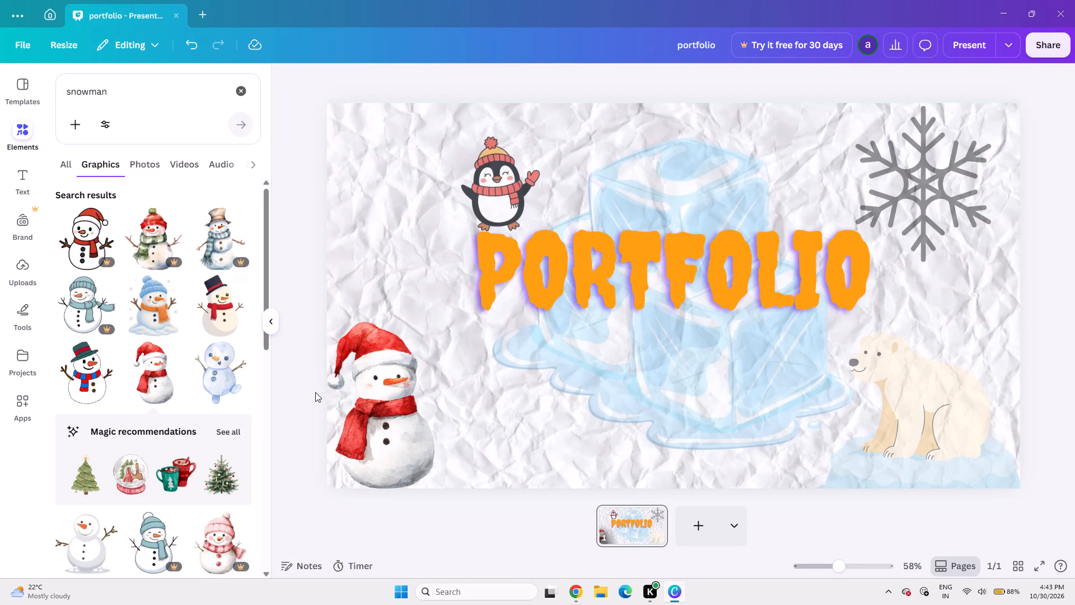
Look through the snowman graphics results for further elements.
scroll(178, 300, down, 4)
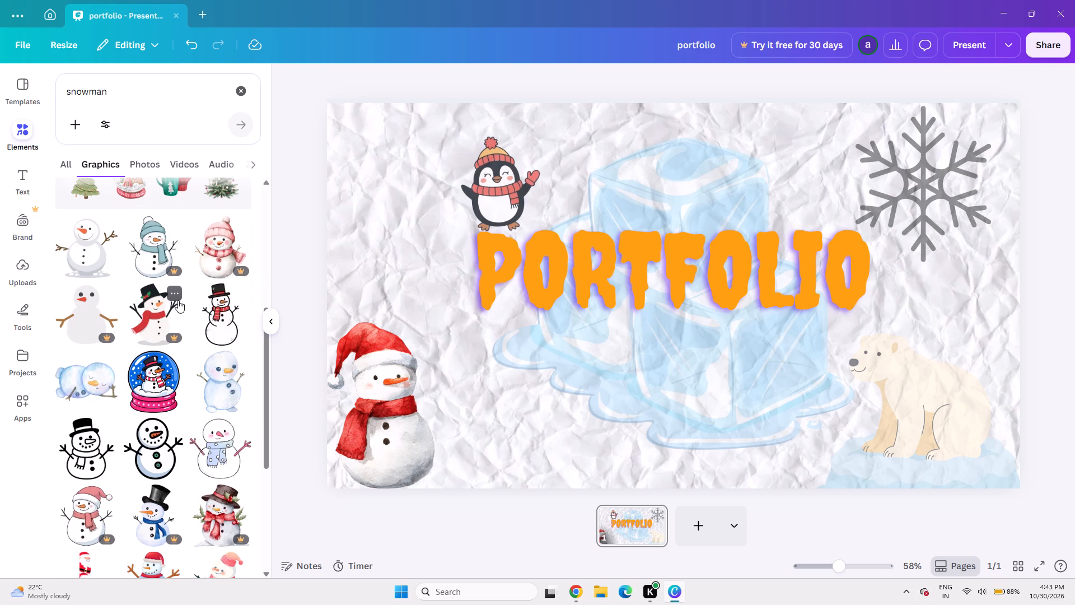
scroll(178, 300, down, 1)
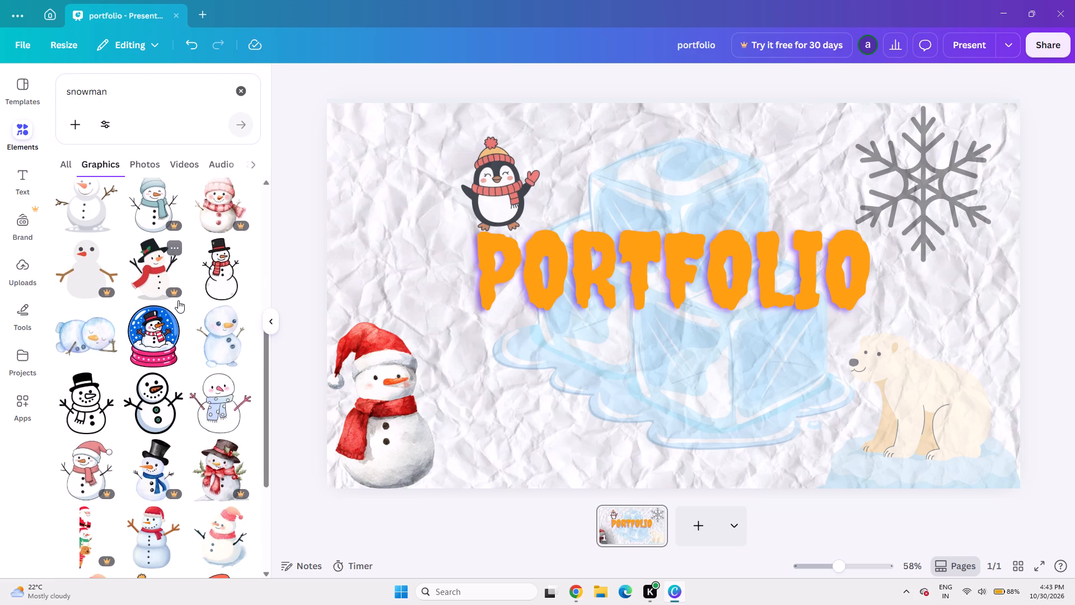
scroll(178, 300, down, 6)
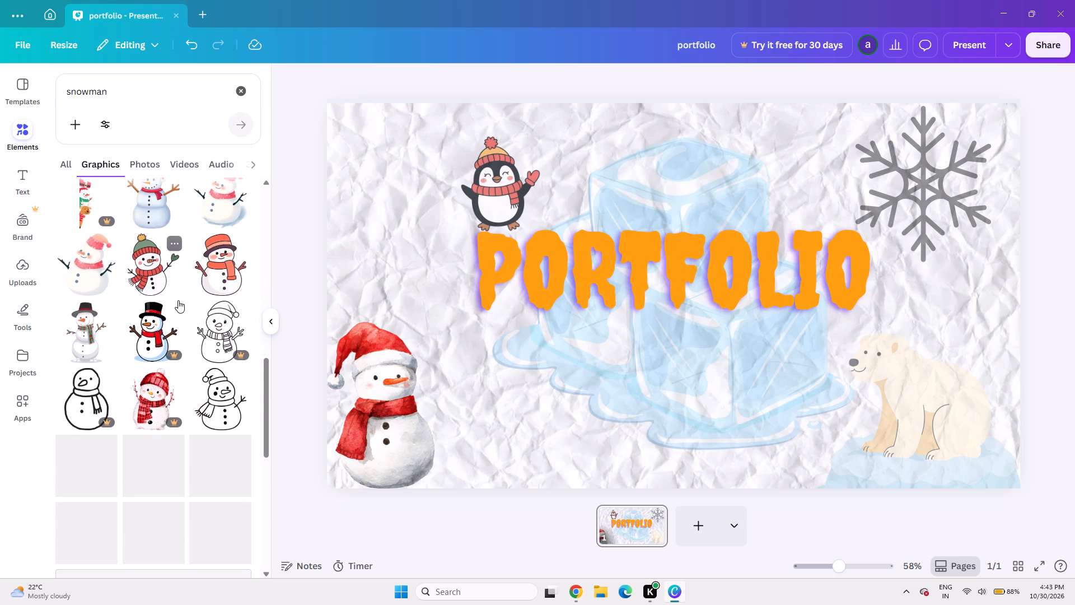
scroll(178, 300, down, 2)
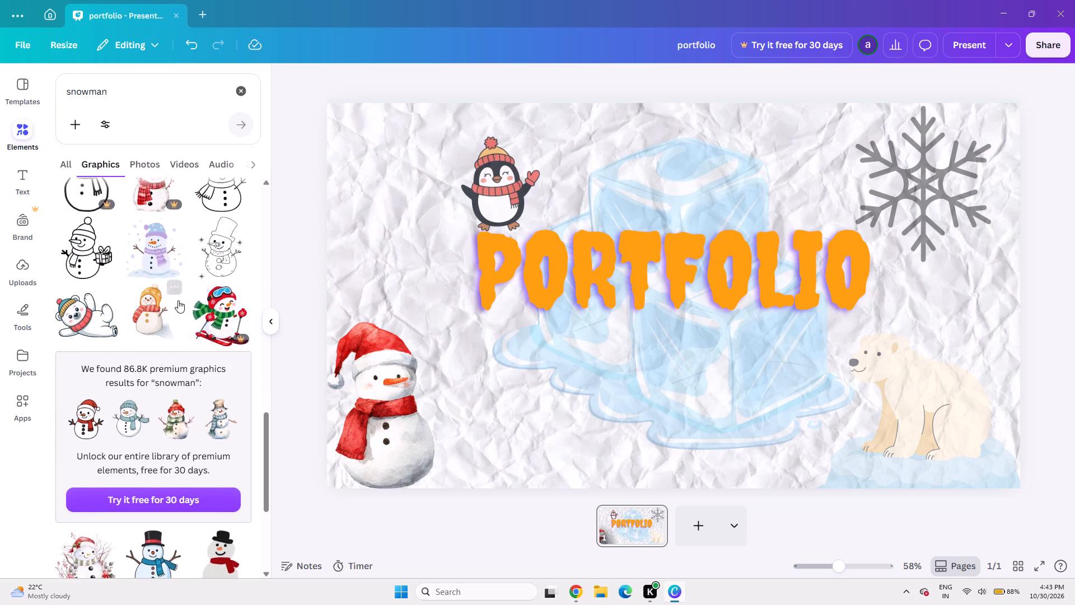
scroll(178, 300, down, 3)
Stretch the faded ice cubes graphic slightly wider on its left side, keeping its height.
click(627, 379)
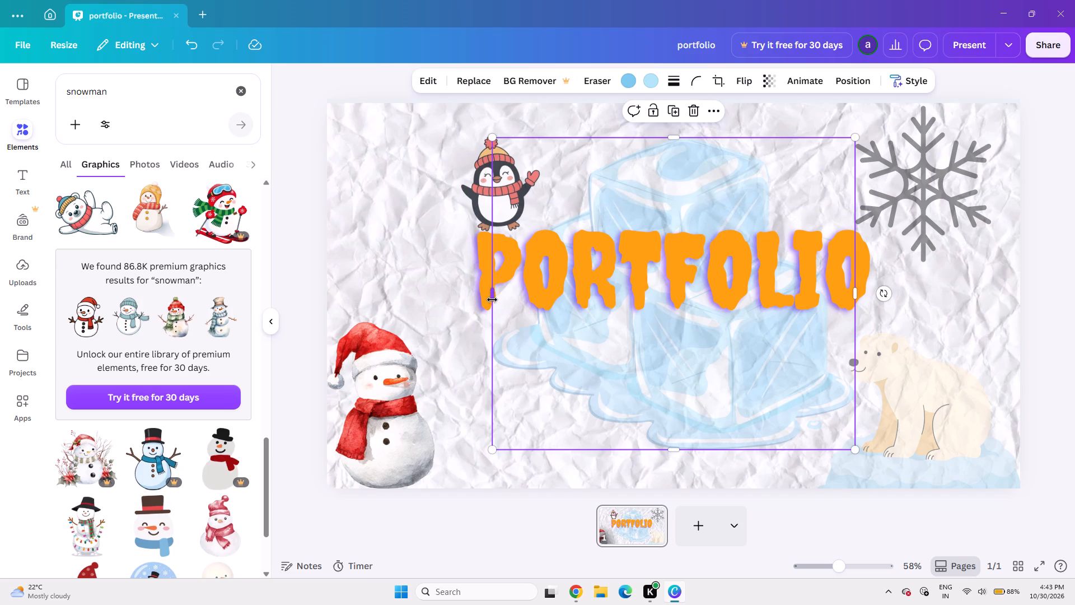
drag(492, 299, 348, 308)
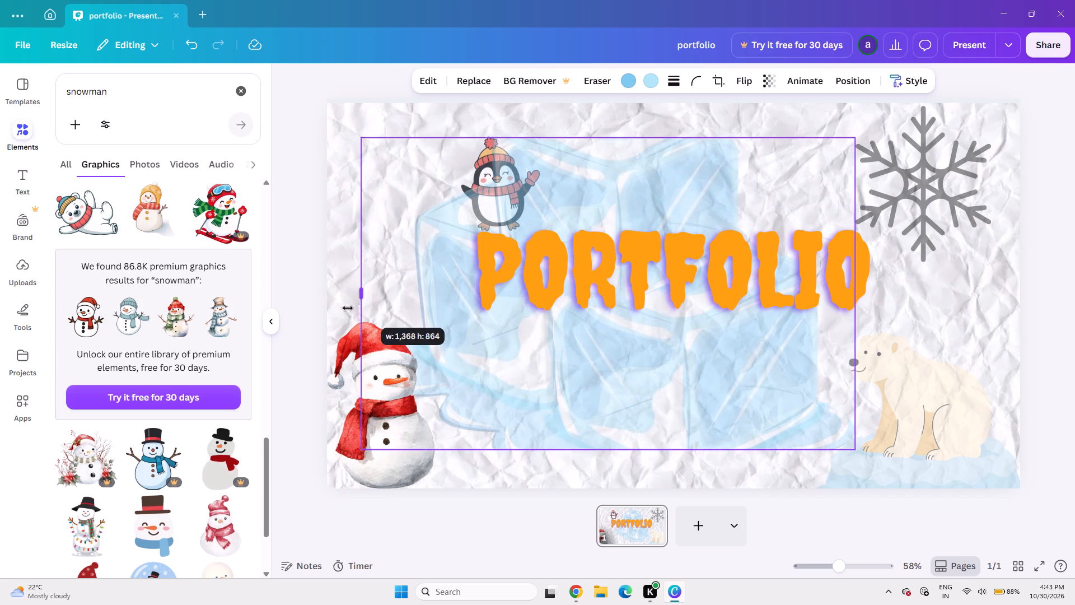
drag(348, 308, 498, 297)
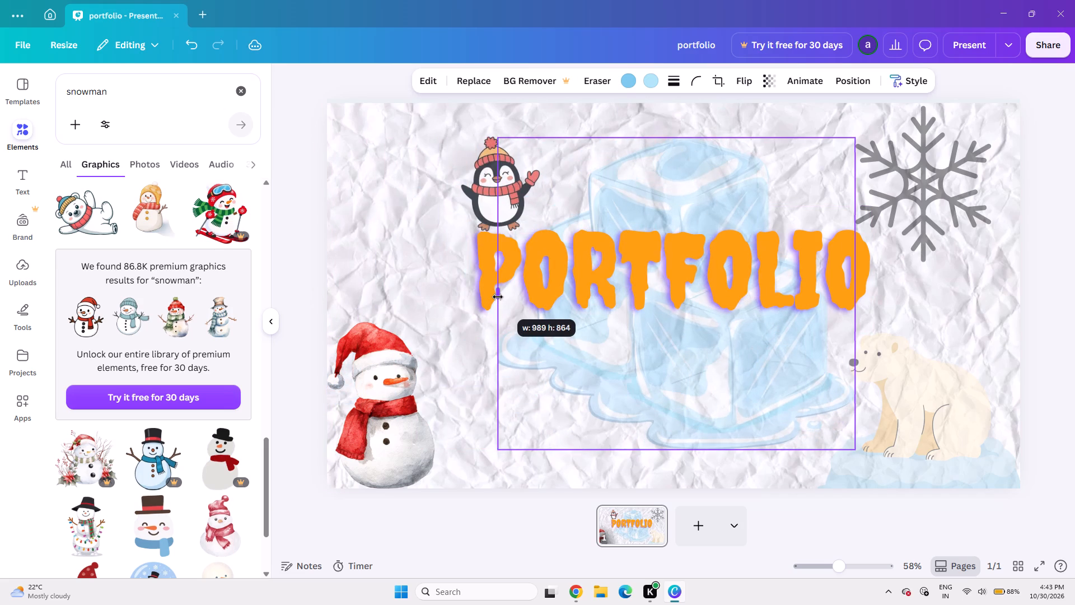
drag(498, 297, 484, 299)
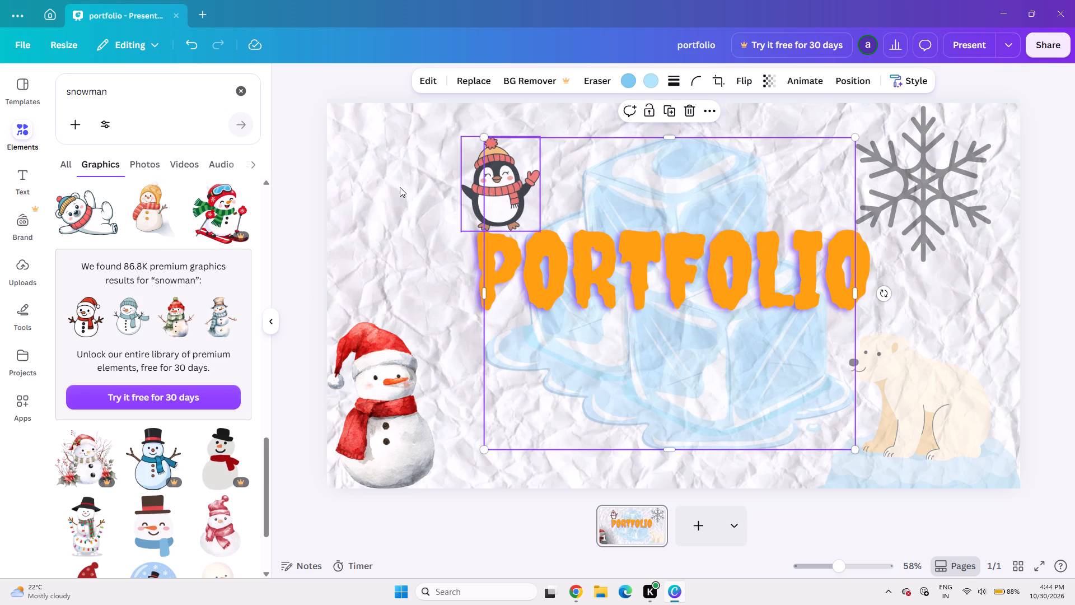
Search the elements for birds and add the graphic of a scattered flock of black flying birds.
click(127, 92)
key(BackSpace)
key(BackSpace)
key(BackSpace)
key(BackSpace)
key(BackSpace)
key(BackSpace)
key(BackSpace)
key(BackSpace)
key(BackSpace)
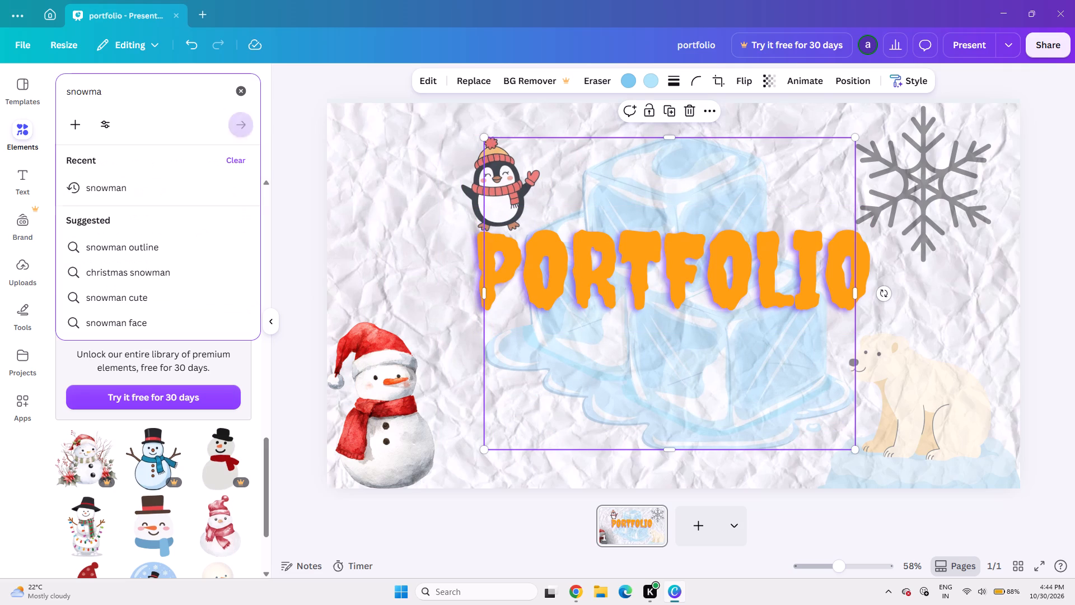
key(BackSpace)
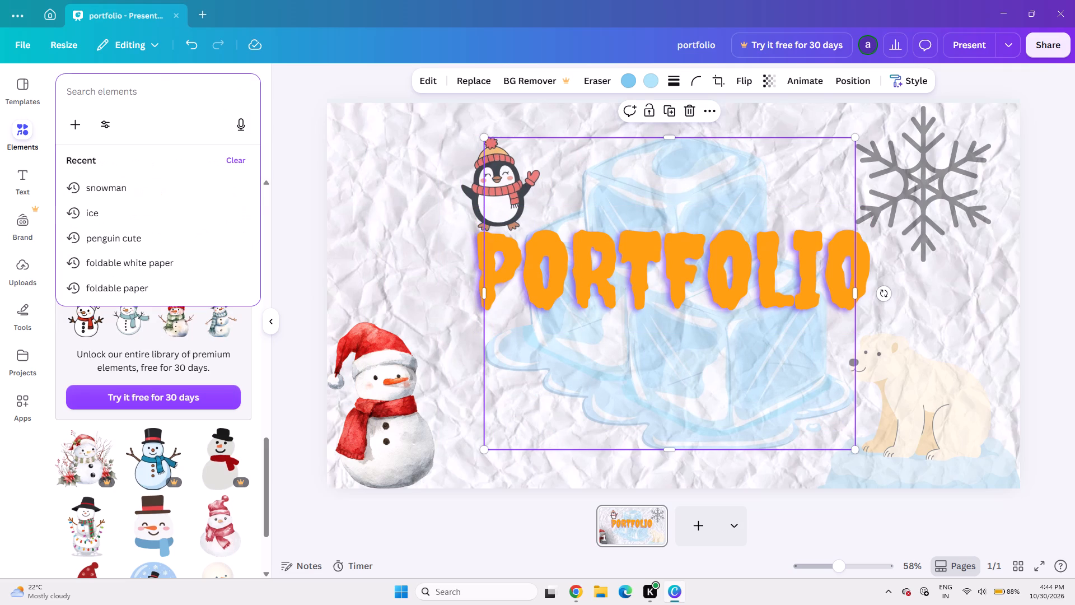
text(birds)
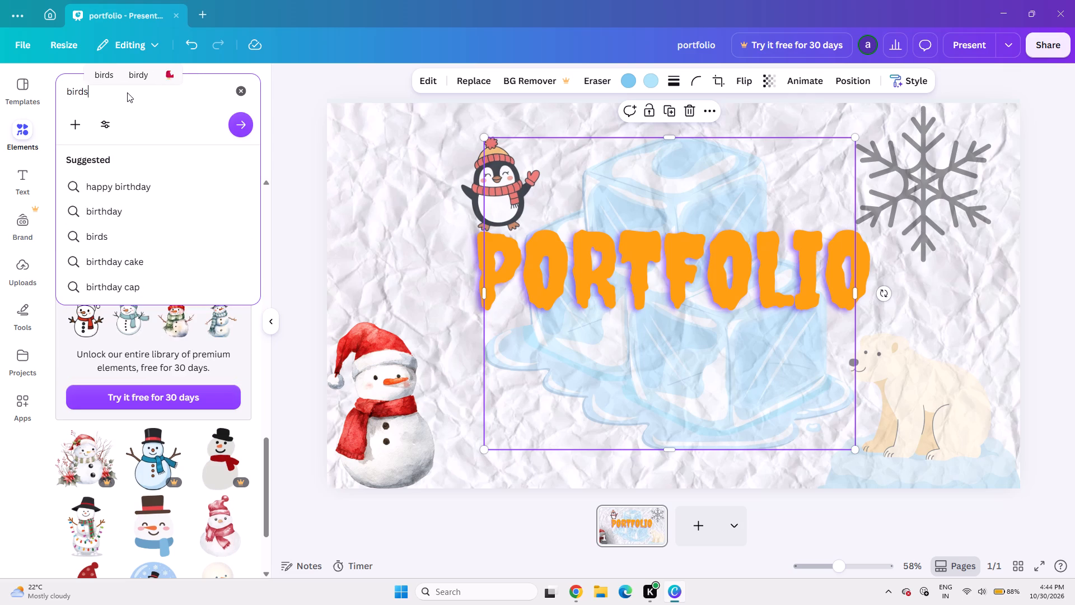
key(Return)
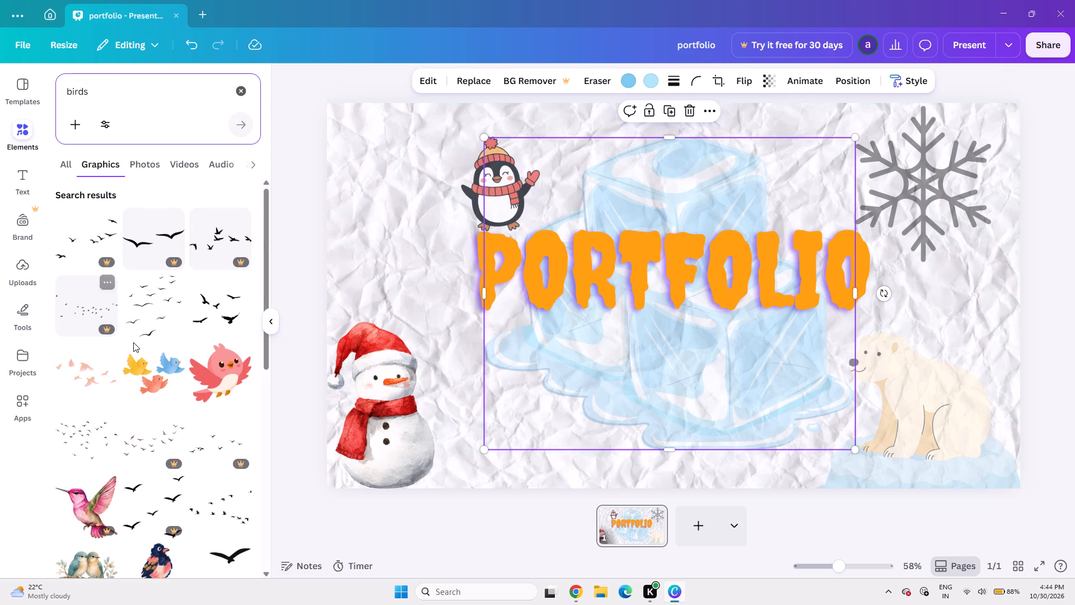
click(153, 307)
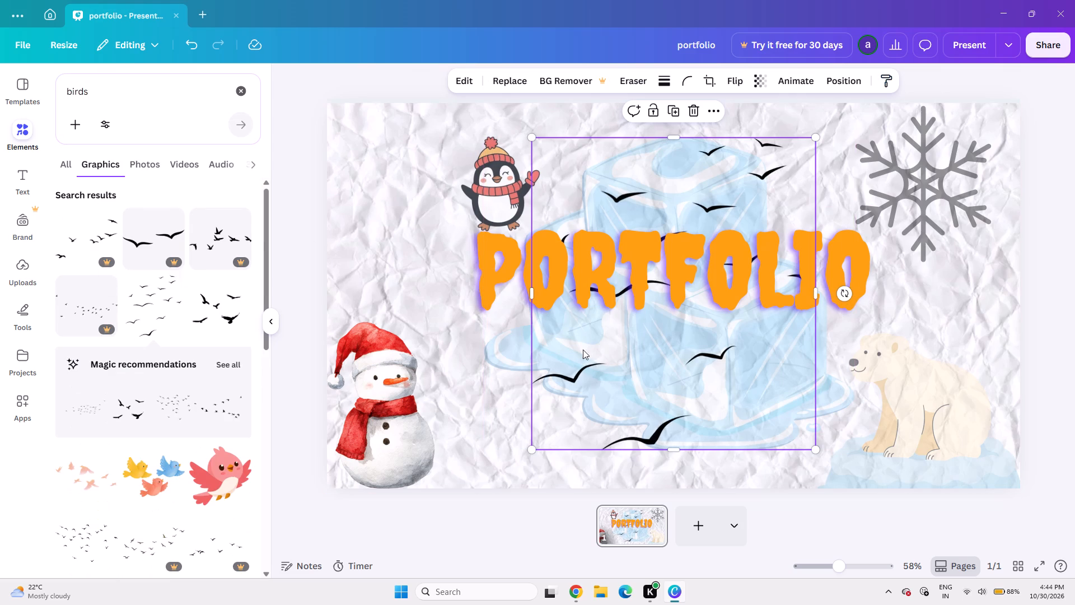
Shrink the birds graphic and place it at the page's top edge, just left of the snowflake.
drag(820, 451, 815, 449)
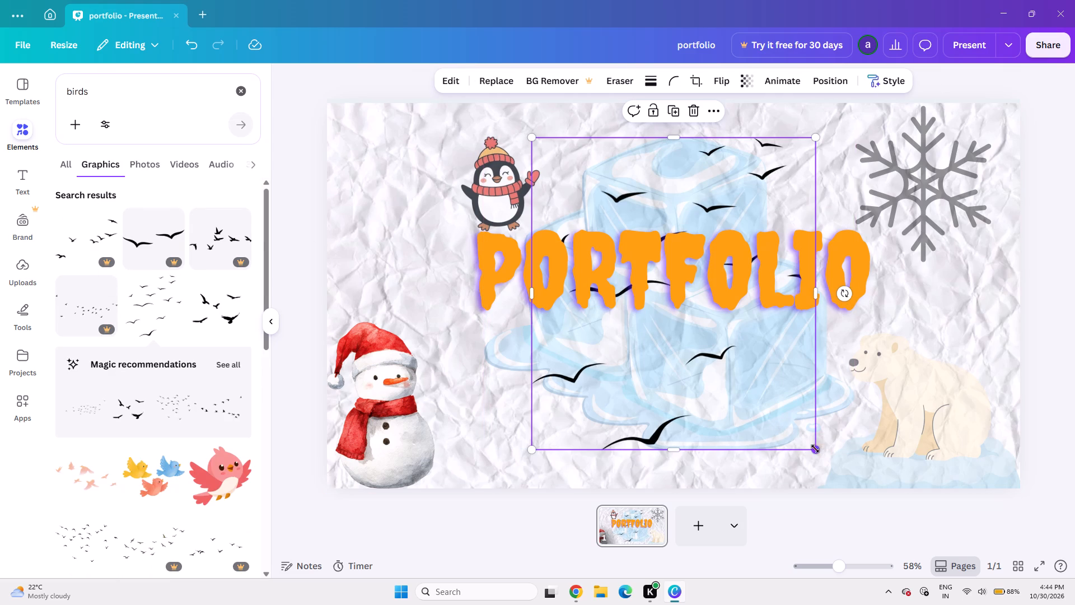
drag(815, 449, 602, 215)
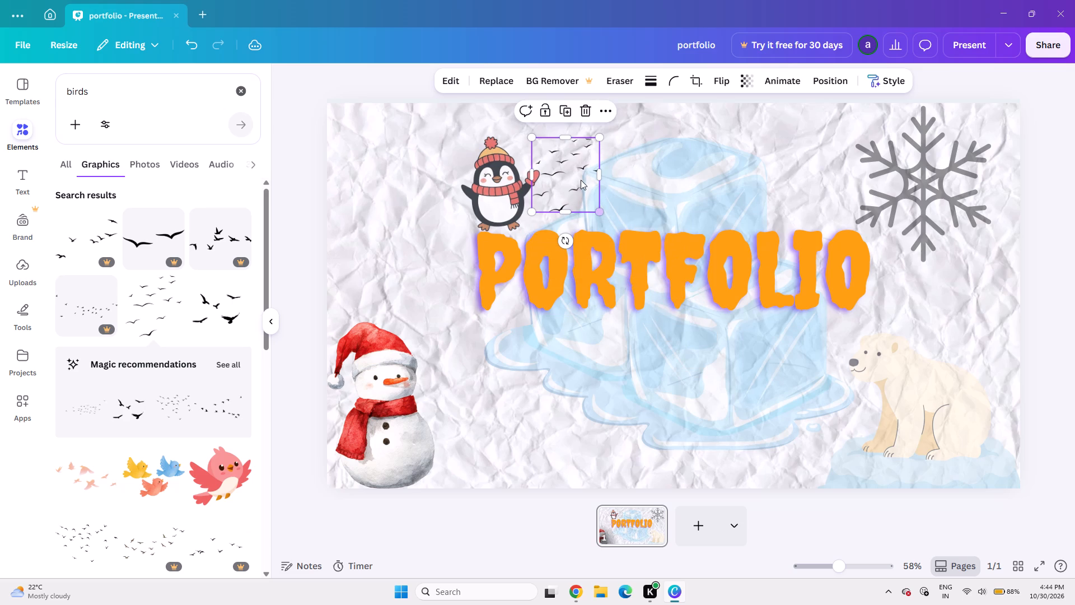
drag(579, 182, 814, 149)
Rotate the birds image inside its crop frame to about 6.4 degrees, keeping the freeform aspect ratio.
triple_click(814, 149)
click(814, 149)
click(814, 149)
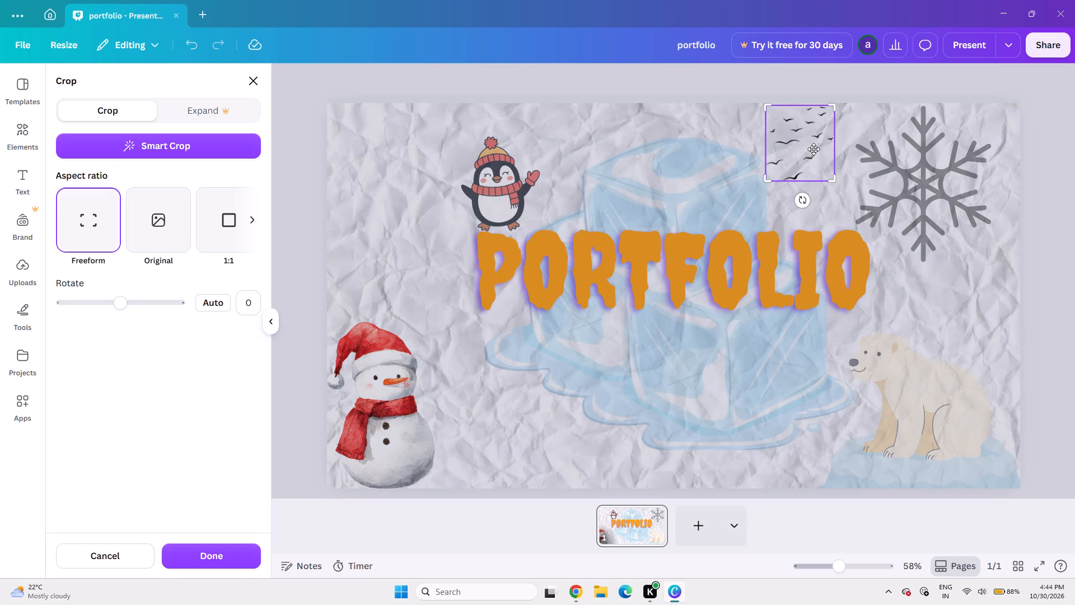
click(171, 229)
click(97, 225)
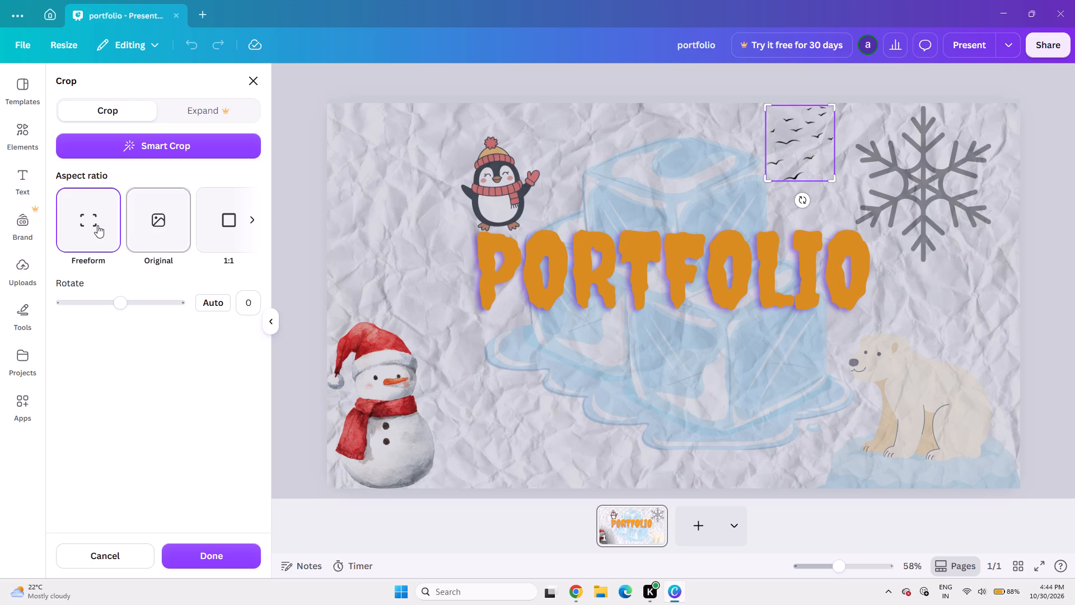
drag(120, 300, 49, 302)
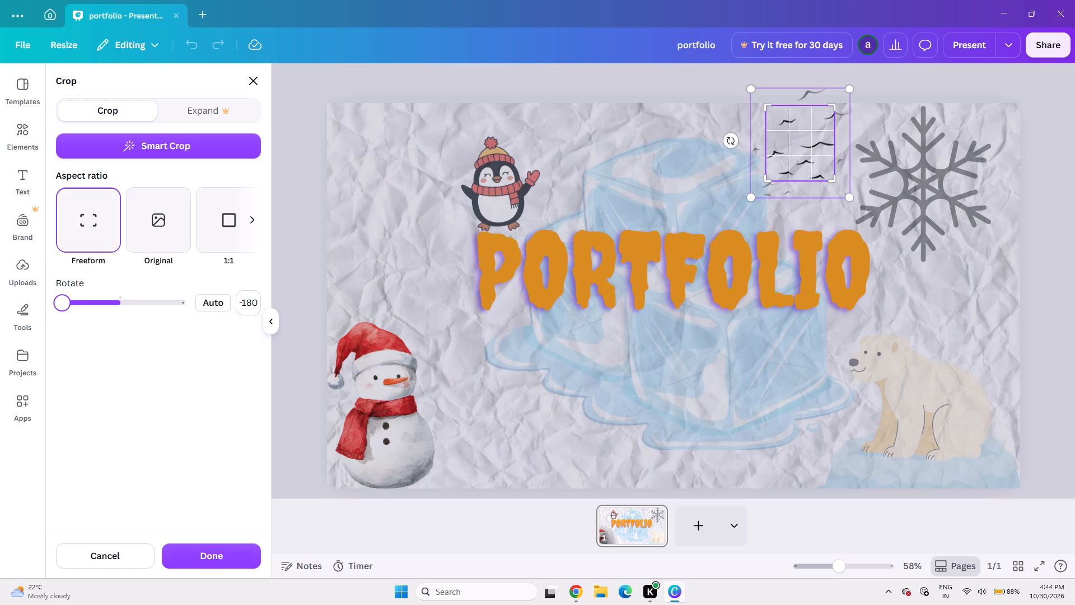
drag(49, 302, 199, 326)
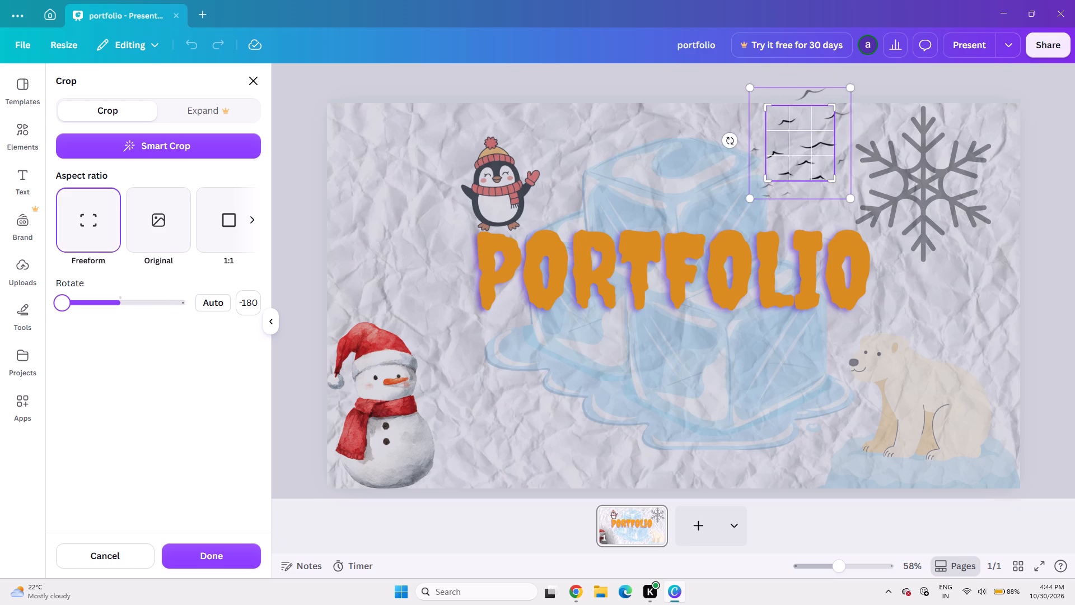
drag(199, 326, 169, 331)
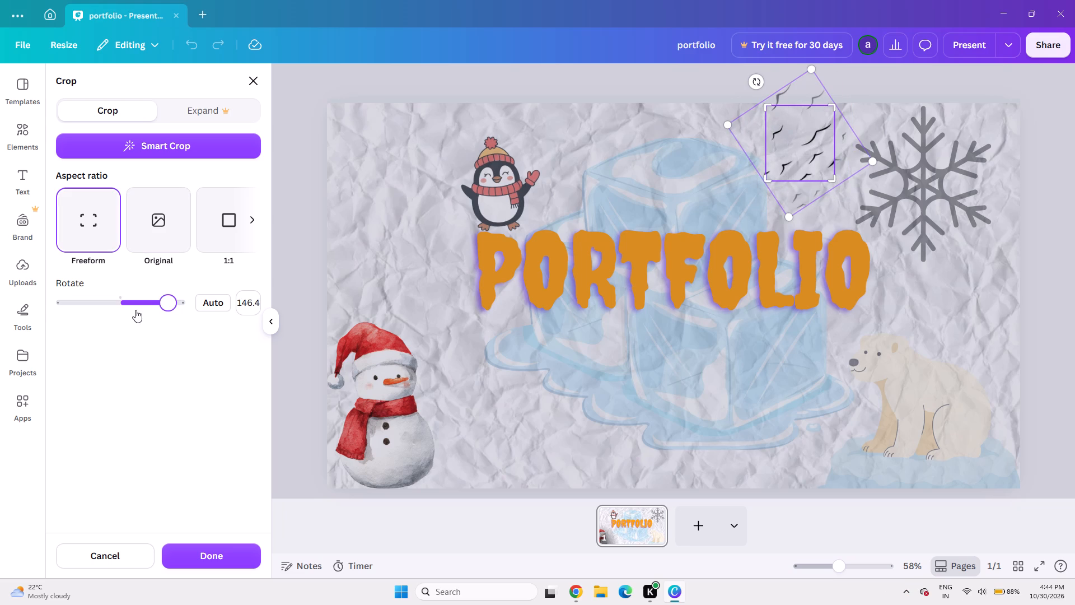
click(123, 304)
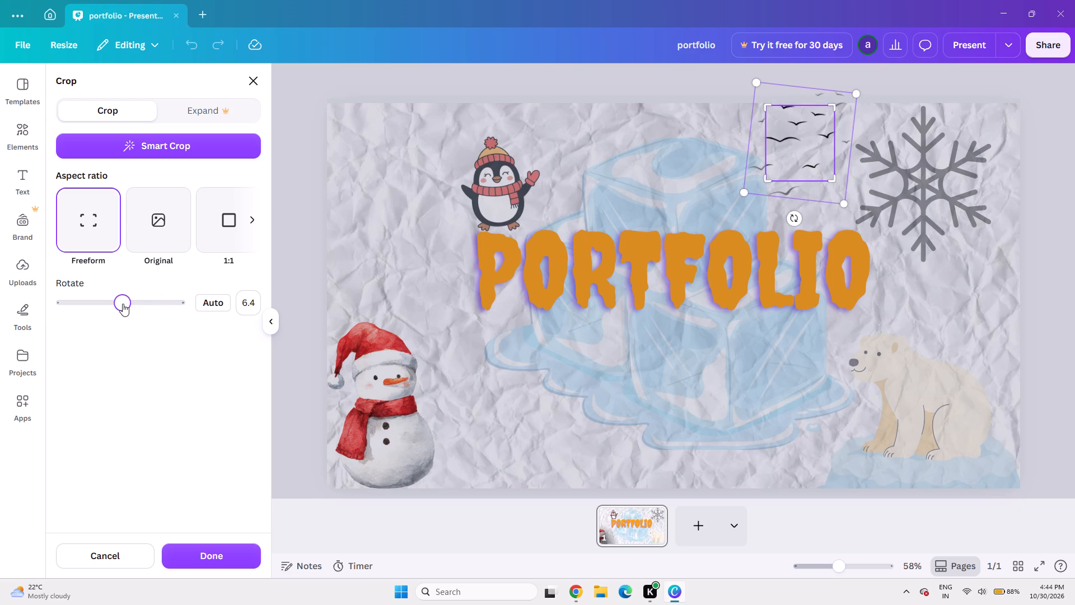
click(373, 236)
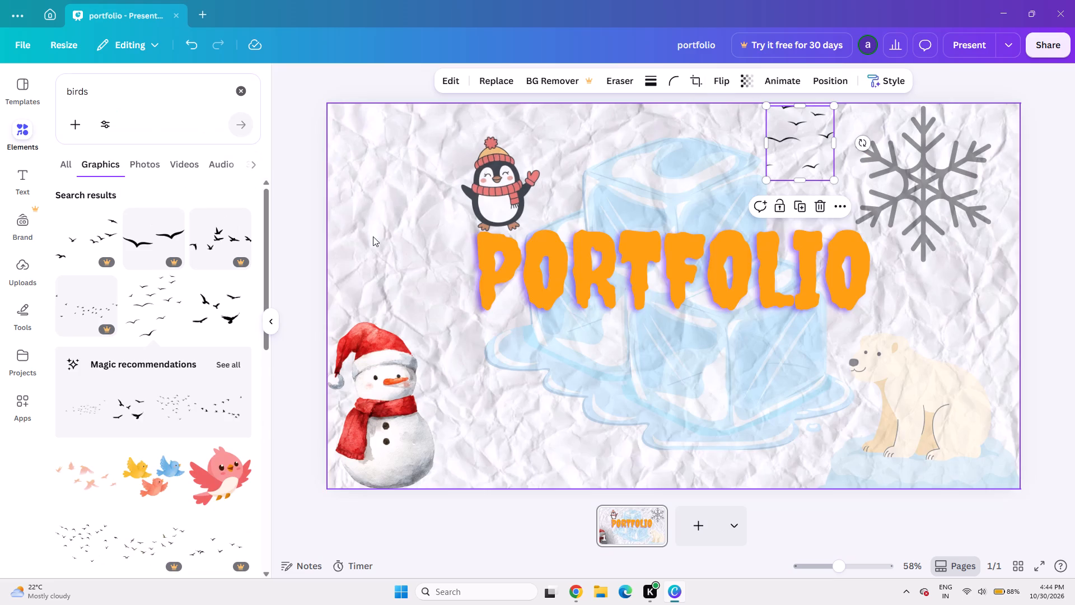
Move the birds graphic to the page's top-left corner, above and left of the penguin.
click(792, 158)
drag(792, 158, 788, 161)
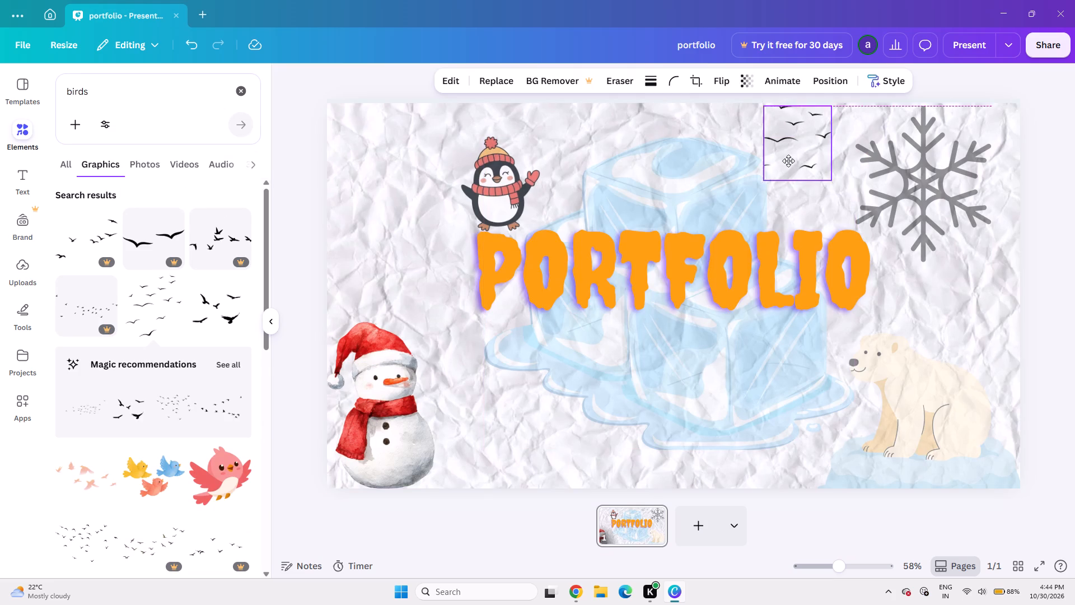
drag(788, 161, 379, 162)
Nudge the PORTFOLIO title slightly down so that it sits just below the penguin's feet.
click(690, 226)
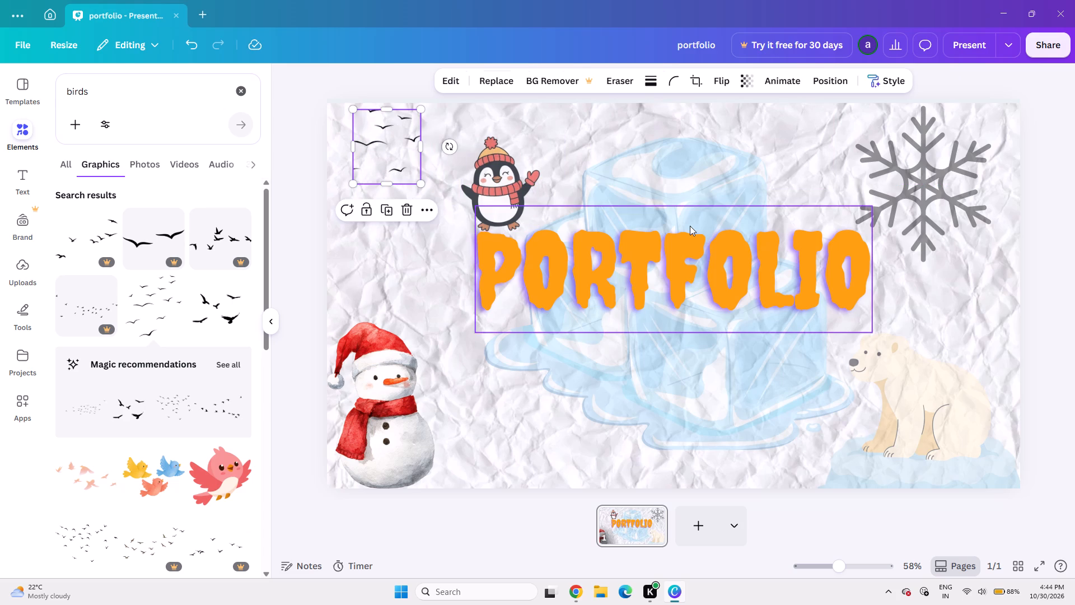
key(Down)
key(Down)
key(Down)
key(Down)
key(Down)
key(Down)
key(Down)
key(Down)
key(Down)
key(Down)
key(Down)
key(Down)
key(Down)
key(Down)
key(Down)
key(Down)
key(Down)
key(Down)
key(Down)
key(Down)
key(Down)
key(Down)
key(Down)
key(Down)
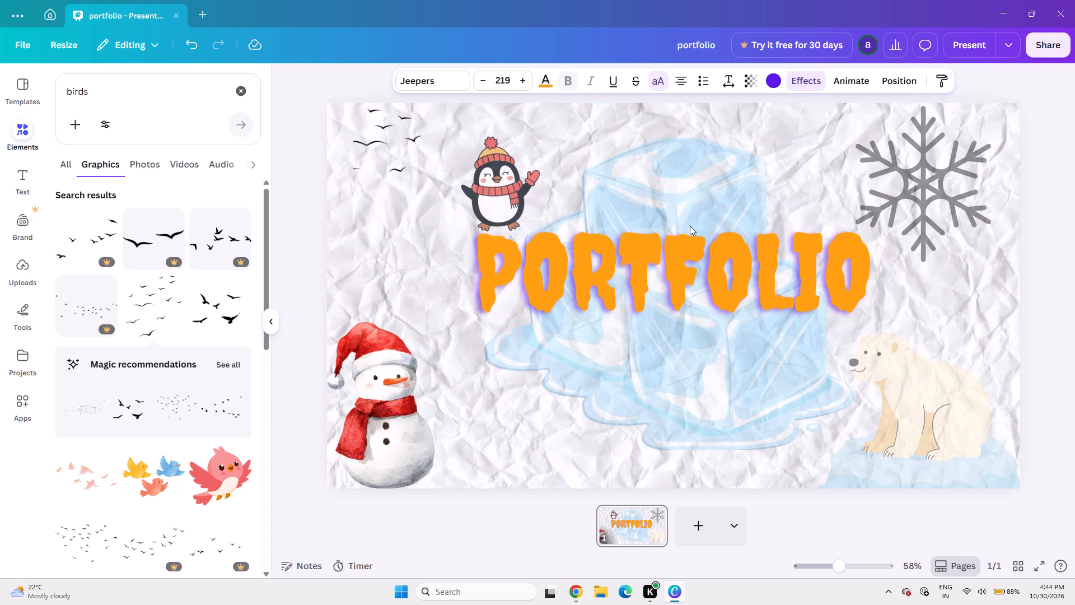
key(Up)
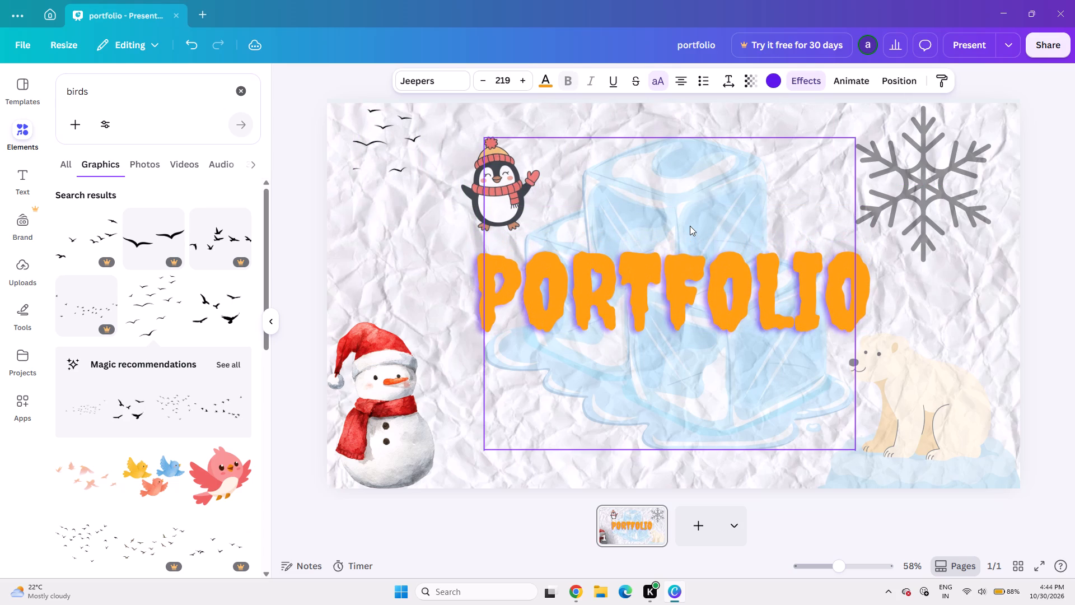
key(Up)
key(Up)
key(Up)
key(Up)
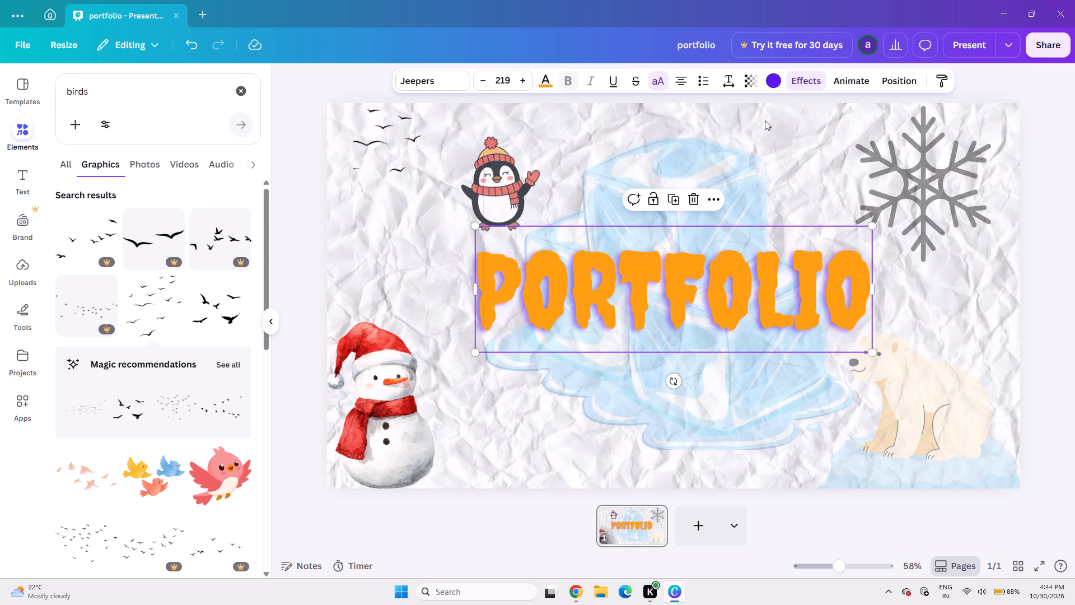
click(922, 239)
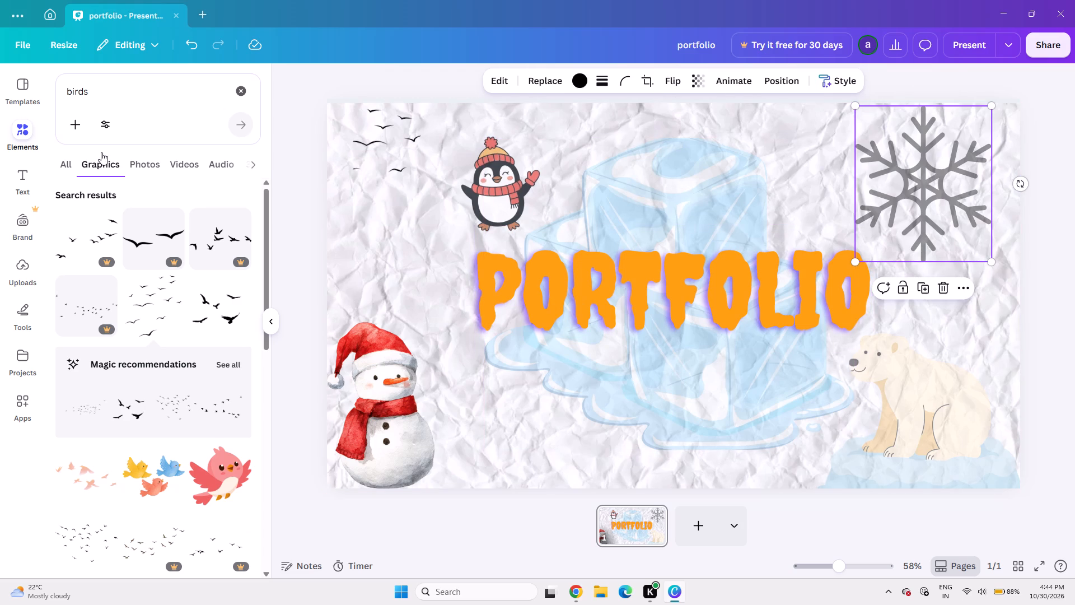
Add a text box below the PORTFOLIO title and replace its placeholder with "by" followed by the author's name.
click(18, 177)
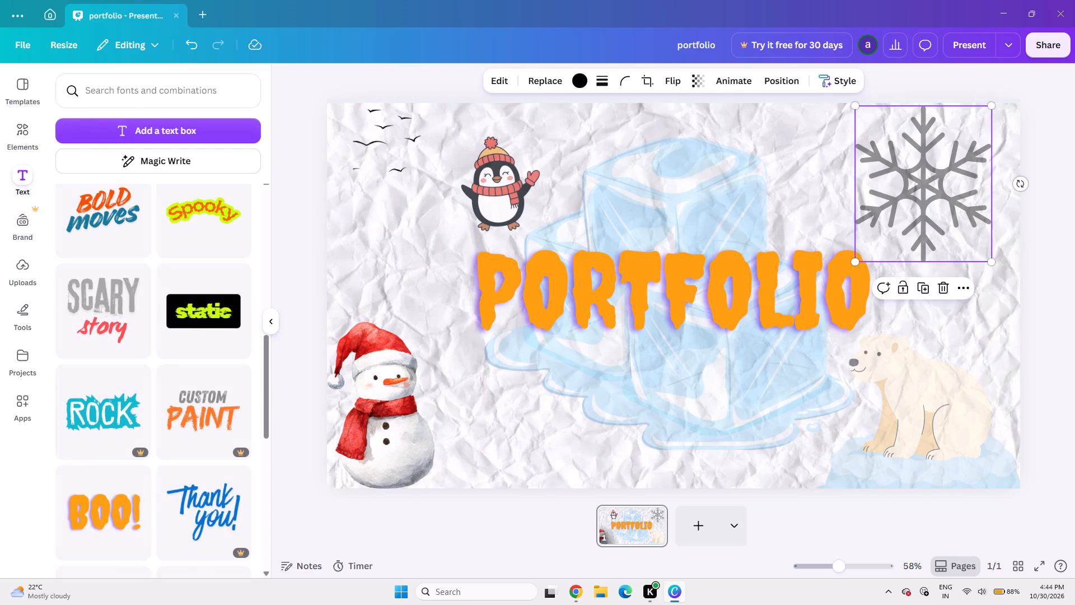
click(145, 136)
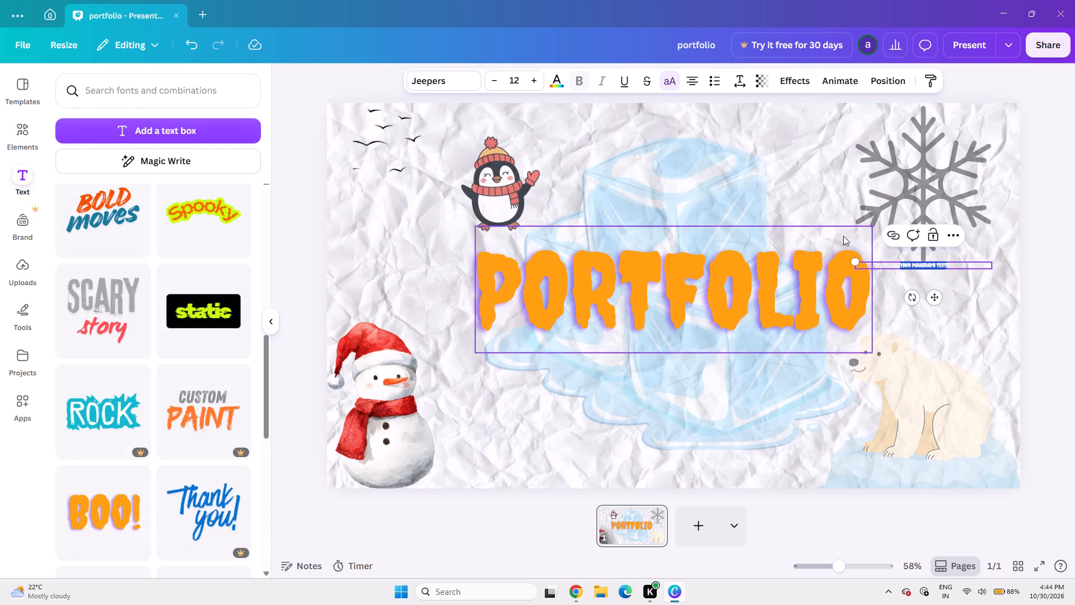
drag(937, 296, 711, 338)
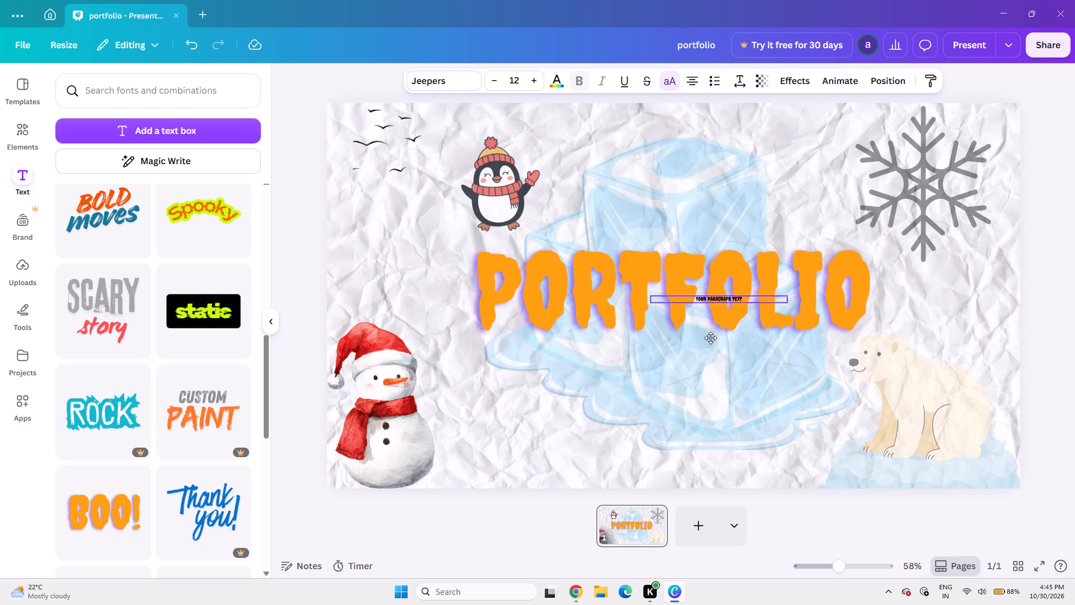
drag(711, 338, 665, 392)
double_click(680, 360)
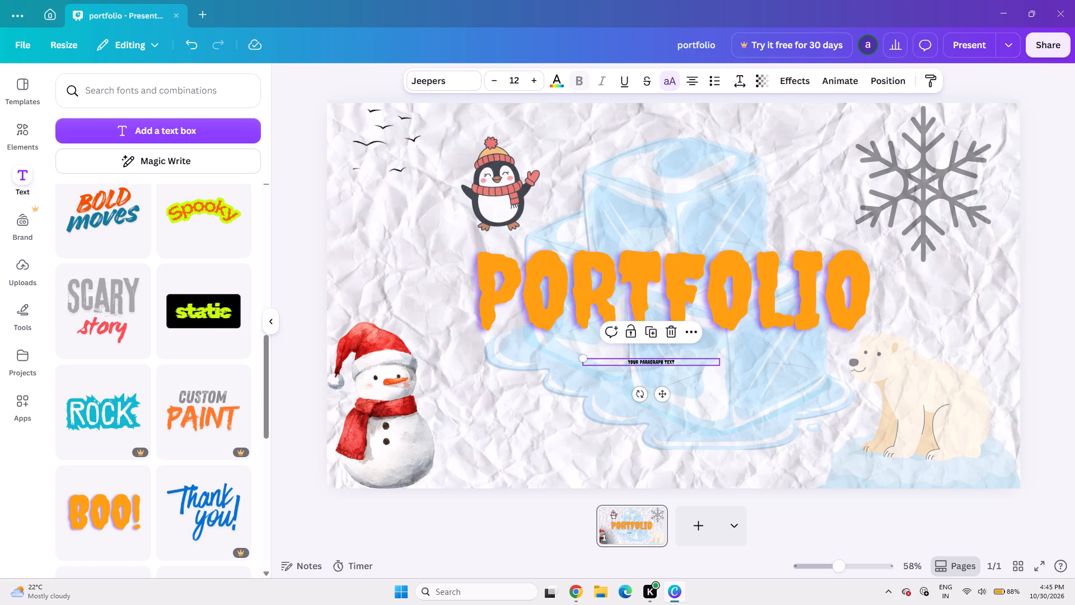
key(BackSpace)
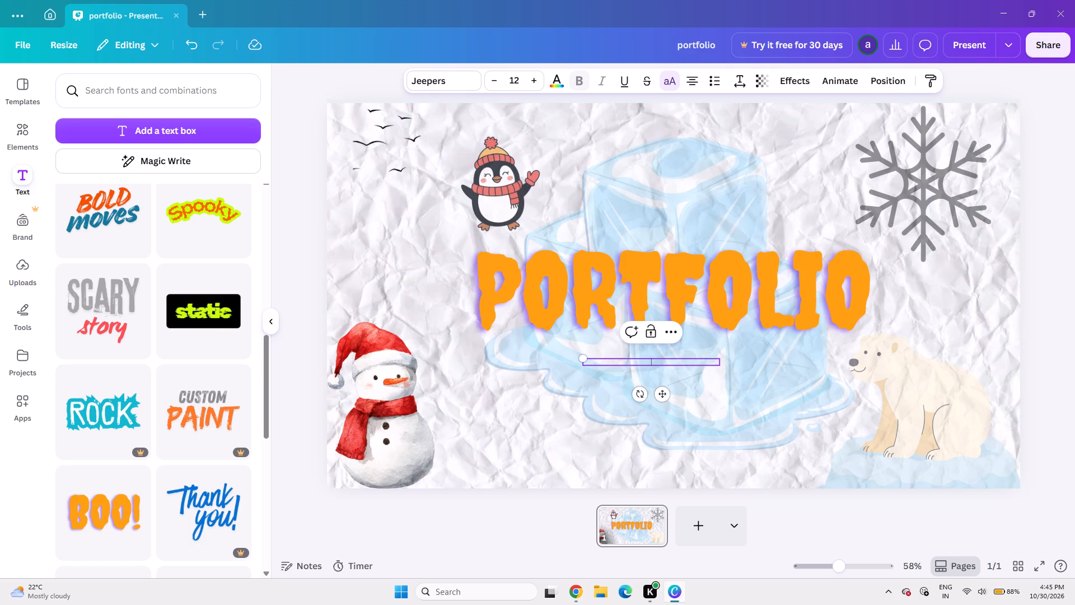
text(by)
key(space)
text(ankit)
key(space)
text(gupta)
Increase the byline's font size to 66.
triple_click(527, 78)
triple_click(527, 78)
triple_click(527, 78)
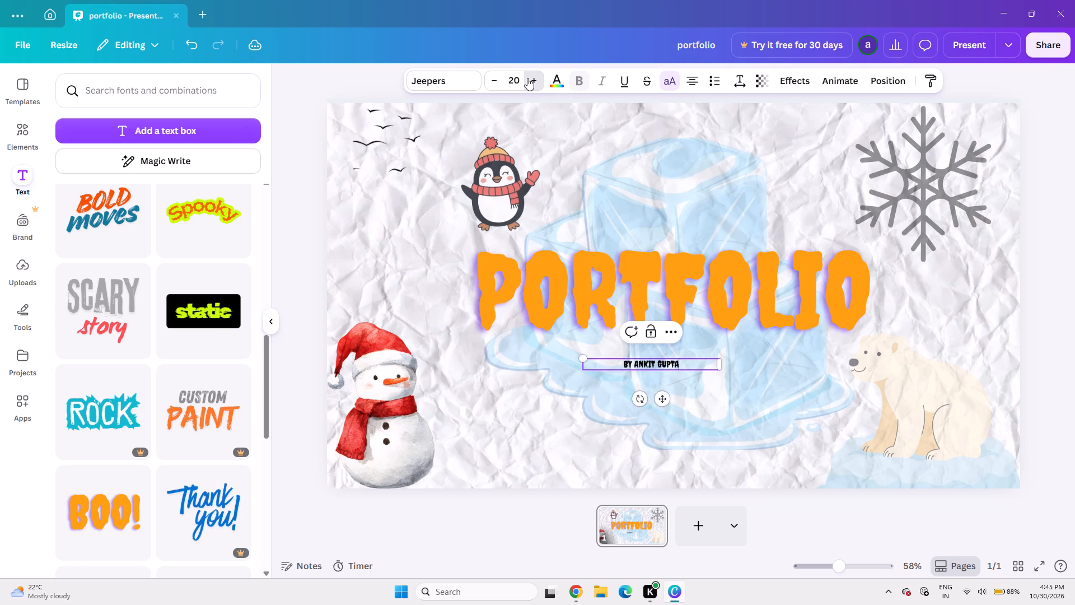
triple_click(527, 78)
triple_click(527, 78)
triple_click(527, 78)
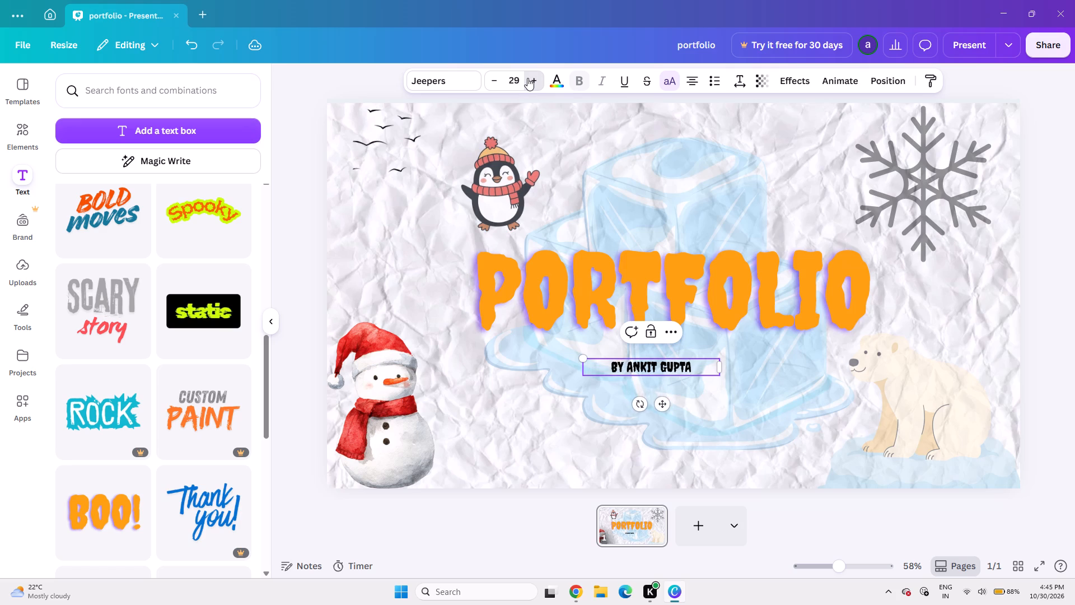
triple_click(527, 78)
triple_click(527, 78)
triple_click(527, 78)
triple_click(527, 78)
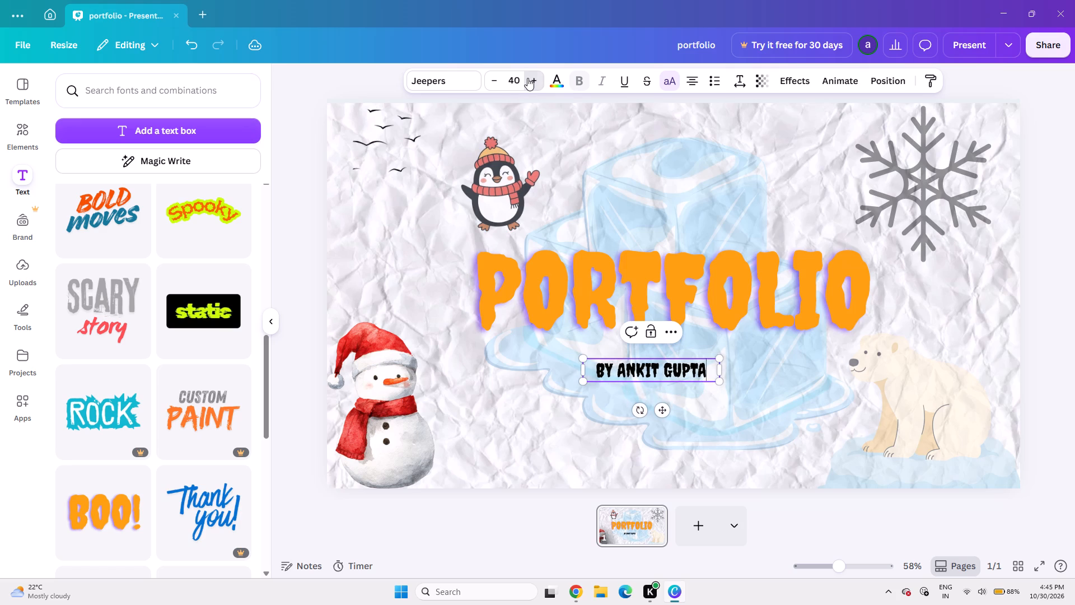
triple_click(527, 78)
triple_click(527, 78)
triple_click(527, 78)
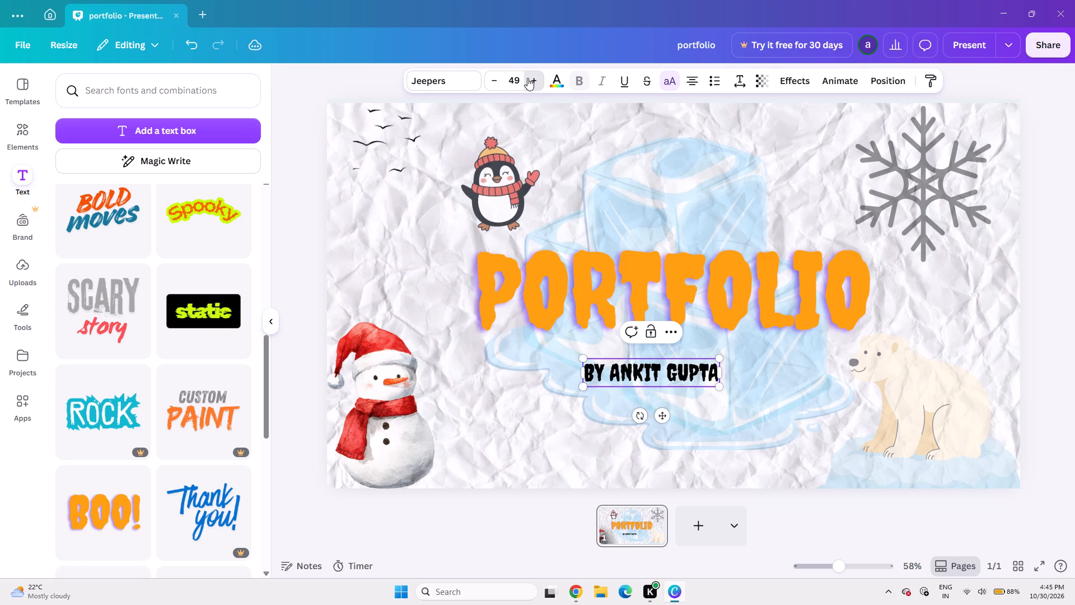
triple_click(527, 78)
triple_click(527, 78)
triple_click(527, 78)
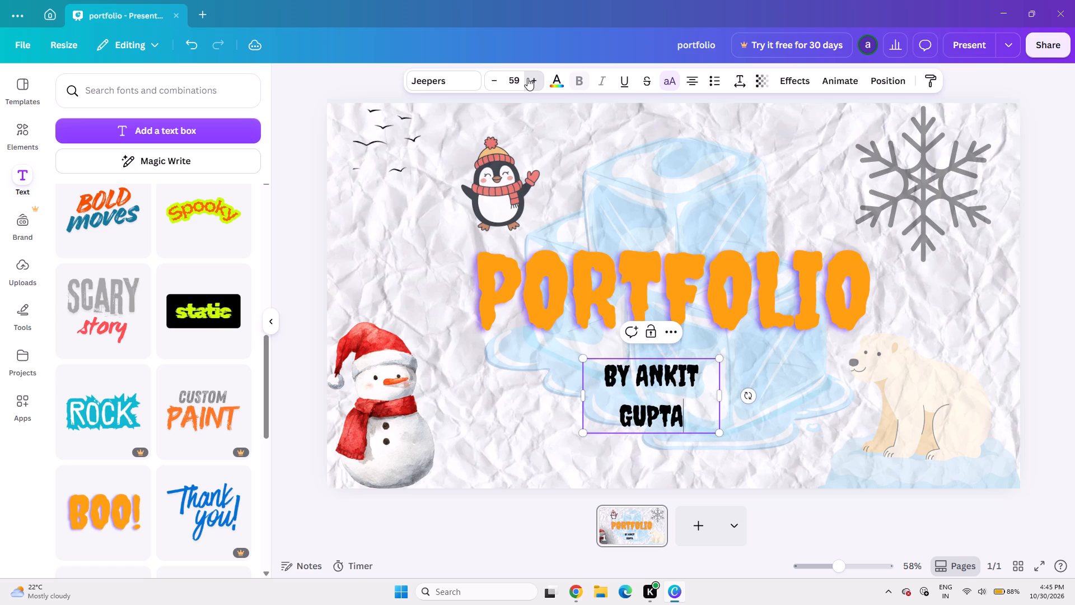
triple_click(527, 78)
triple_click(527, 78)
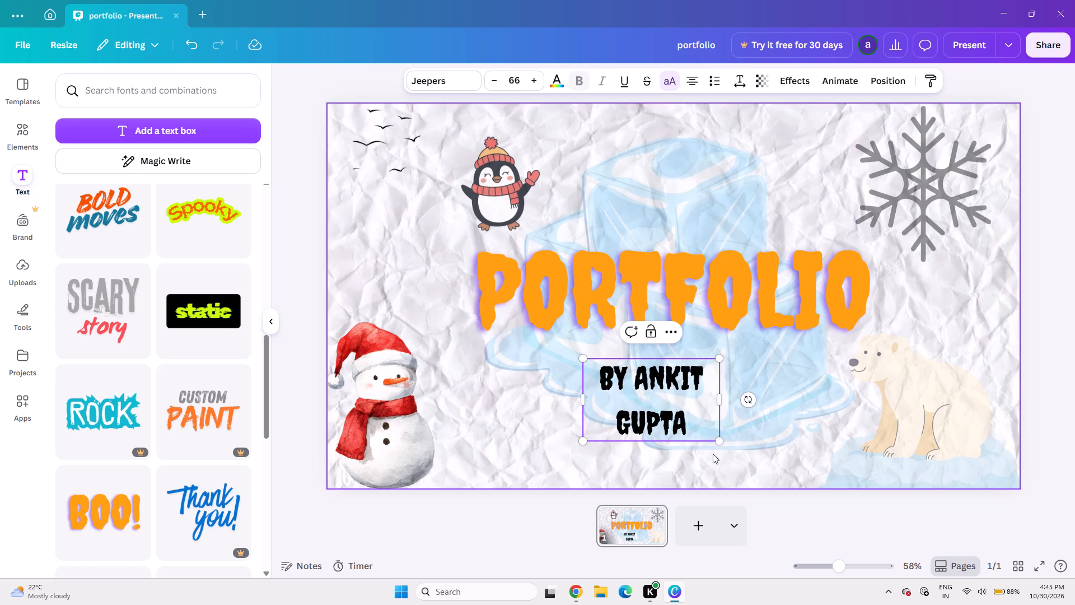
Widen the byline text box to the right until the whole byline fits on a single line.
drag(721, 406, 792, 394)
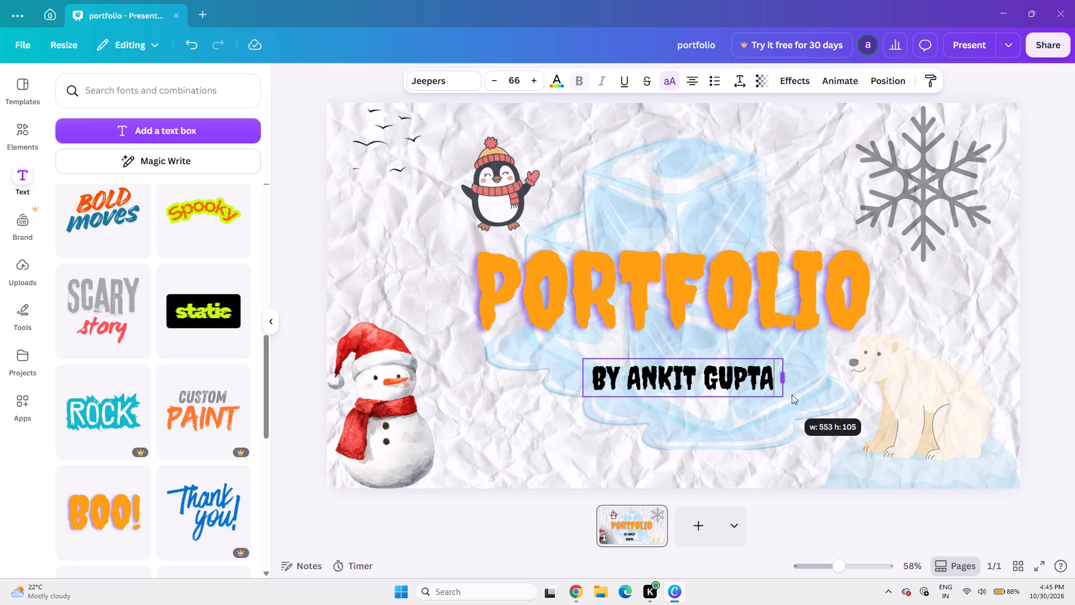
drag(792, 394, 796, 393)
drag(754, 390, 779, 369)
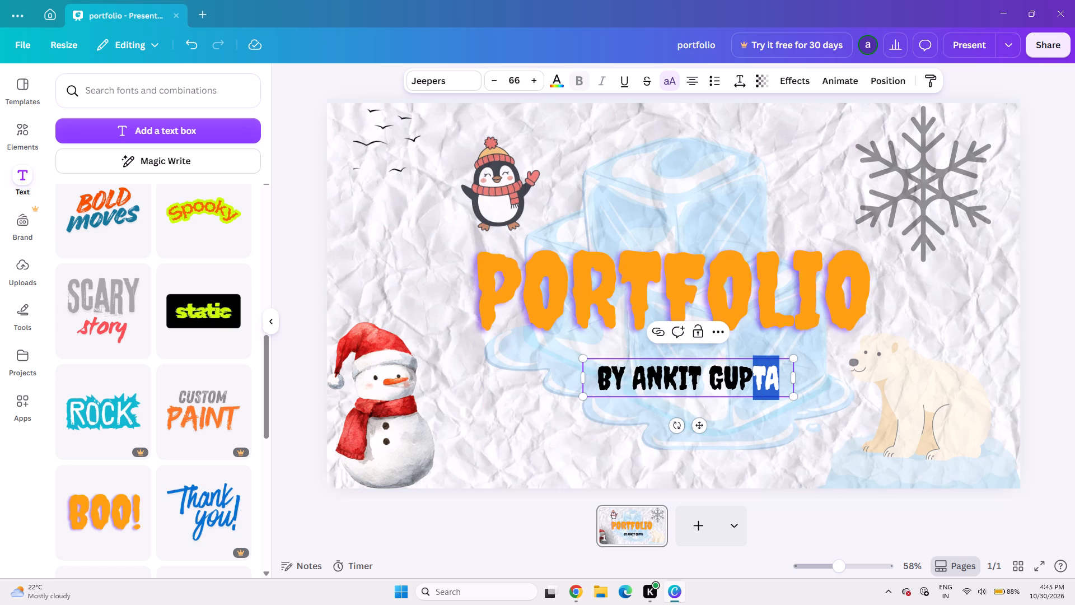
click(751, 435)
click(714, 392)
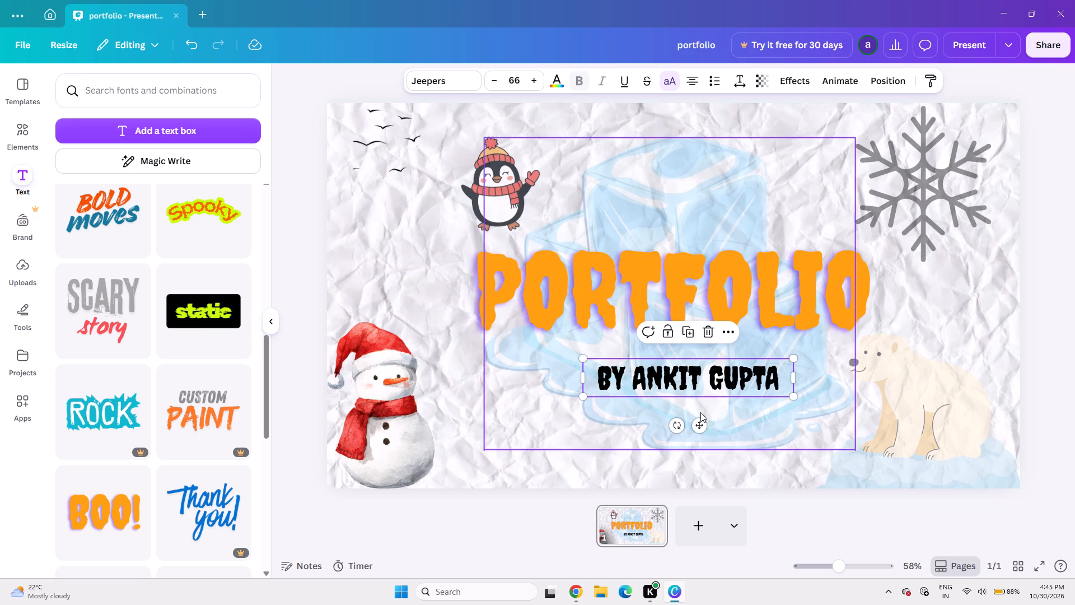
Place the byline directly beneath the PORTFOLIO title, nudged slightly toward the title's right half, and deselect it.
drag(698, 424, 722, 398)
click(1036, 310)
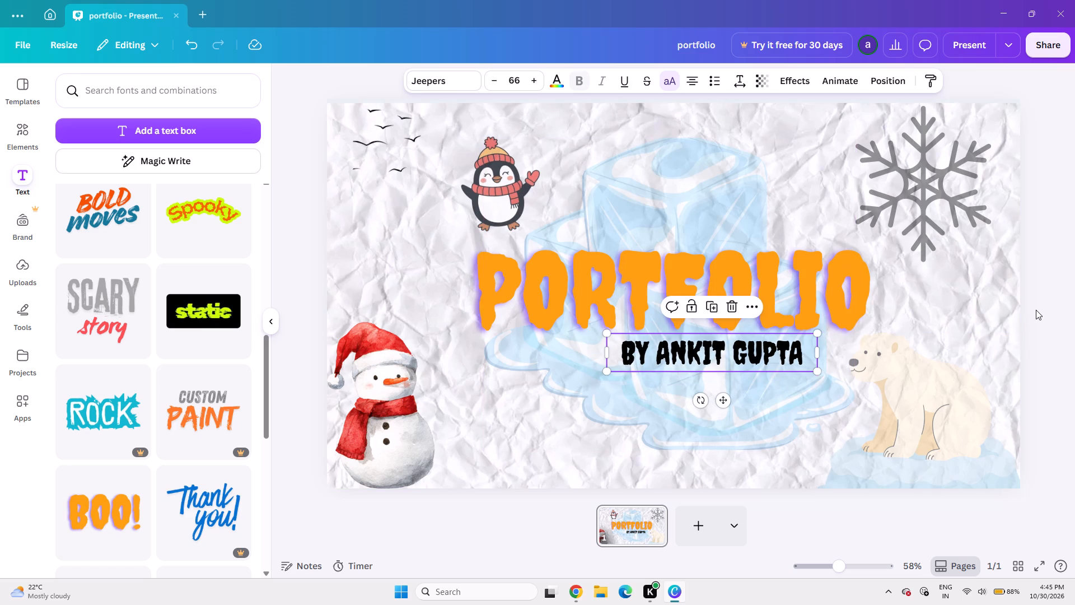
click(778, 356)
key(Right)
key(Right)
key(Right)
key(Right)
key(Right)
key(Right)
key(Right)
key(Right)
key(Right)
key(Right)
key(Right)
key(Right)
key(Right)
key(Right)
key(Right)
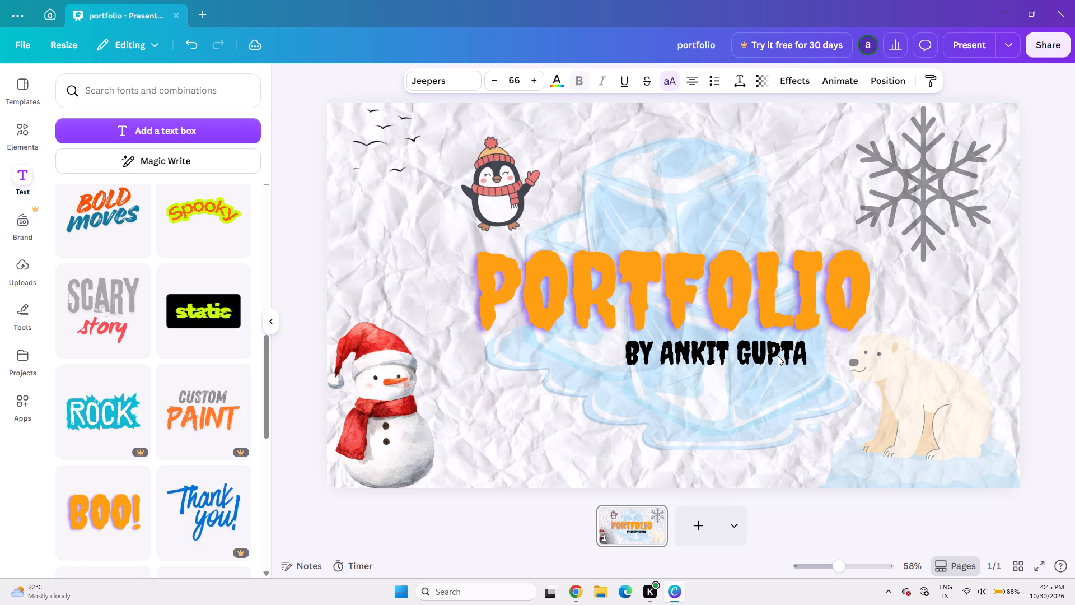
click(773, 356)
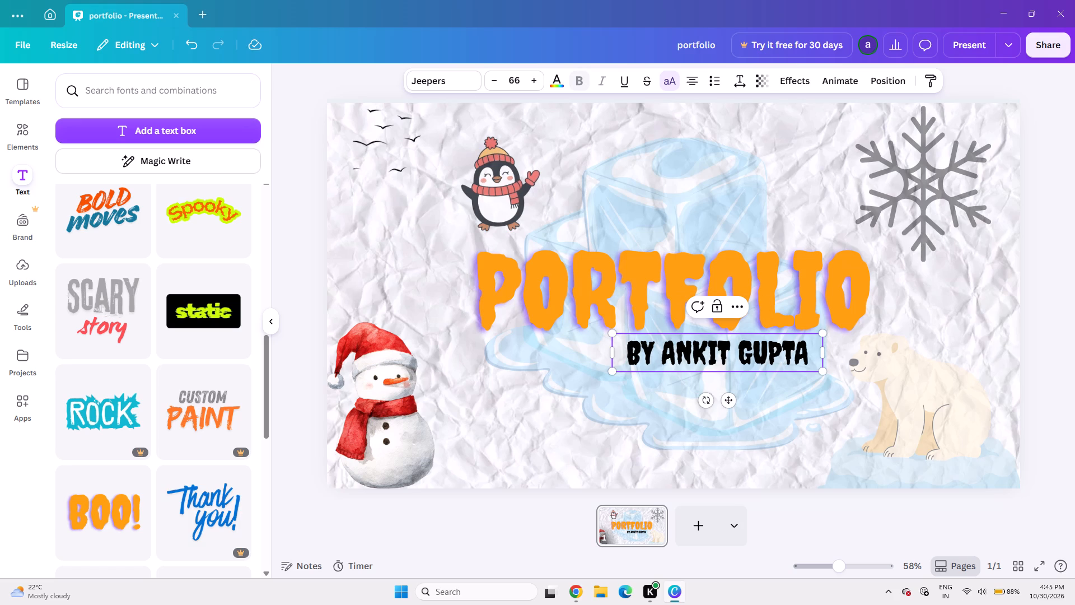
click(713, 353)
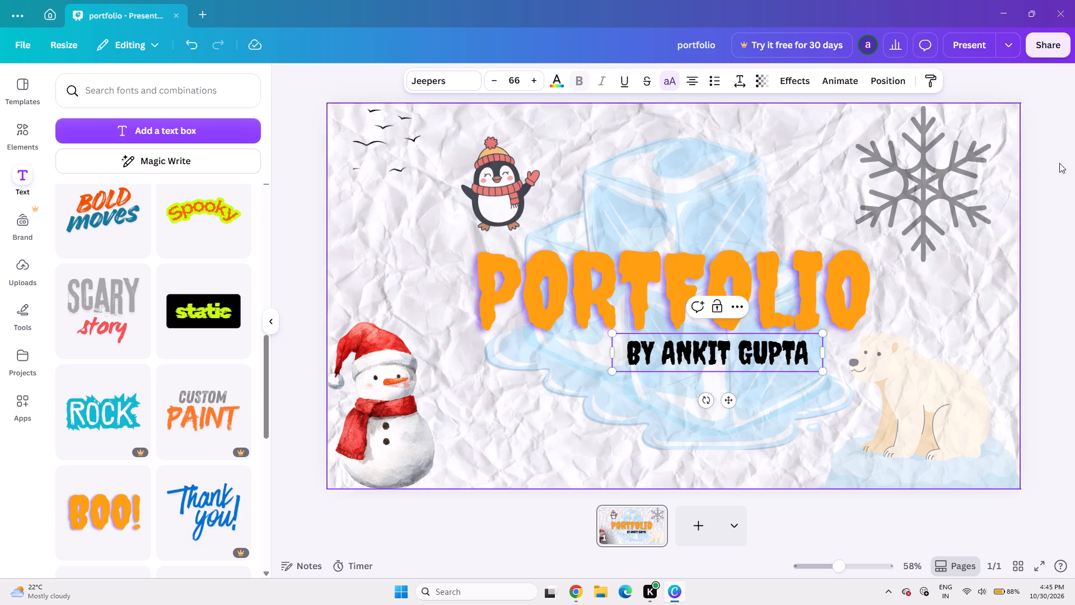
click(1049, 163)
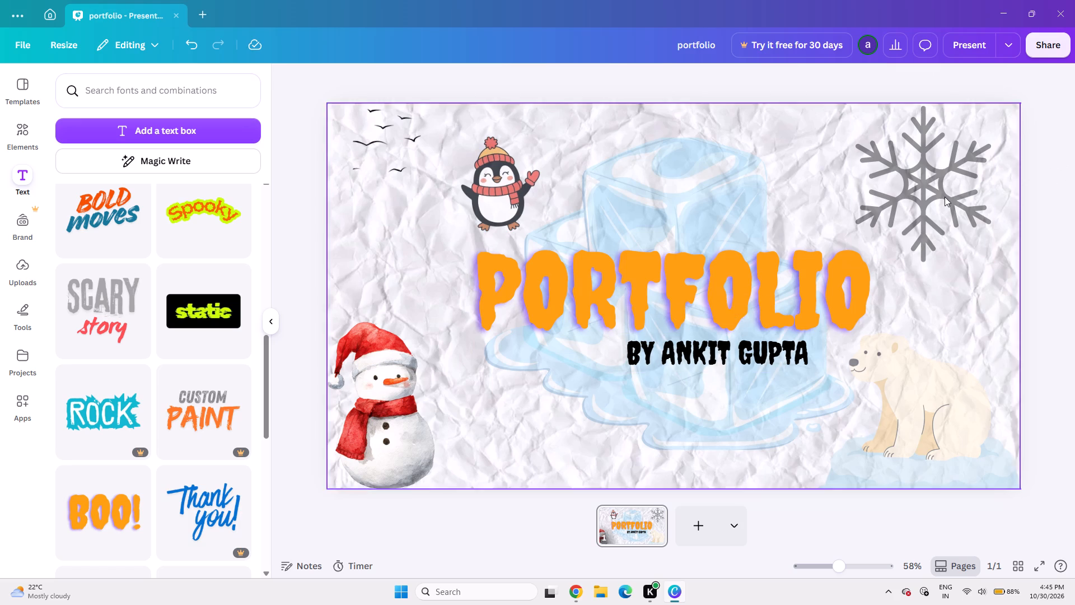
Try several solid and gradient text colours on the author byline and settle on the solid bright orange.
click(778, 358)
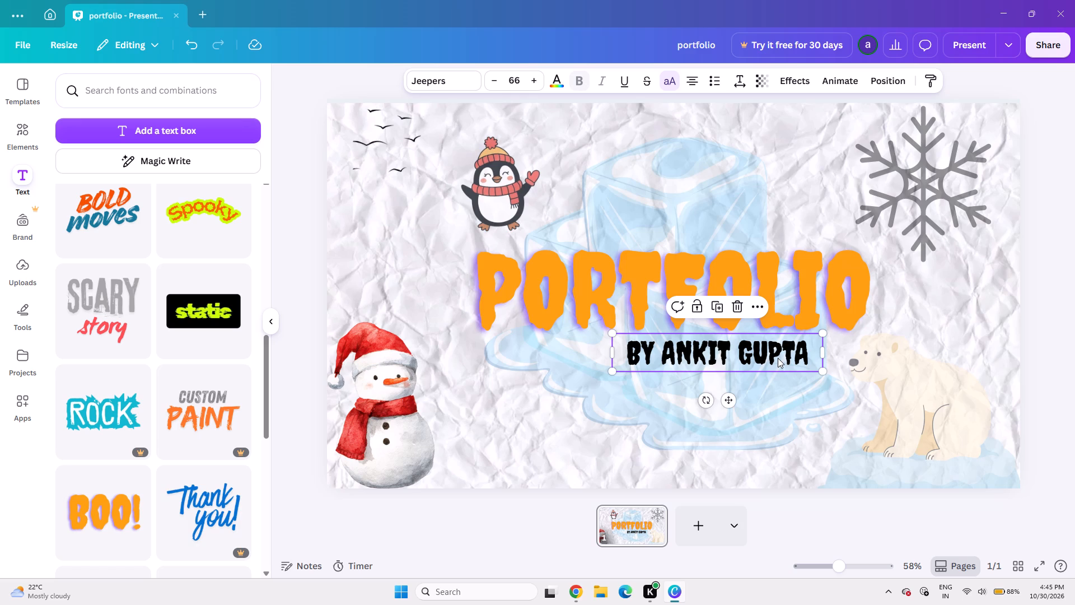
click(557, 82)
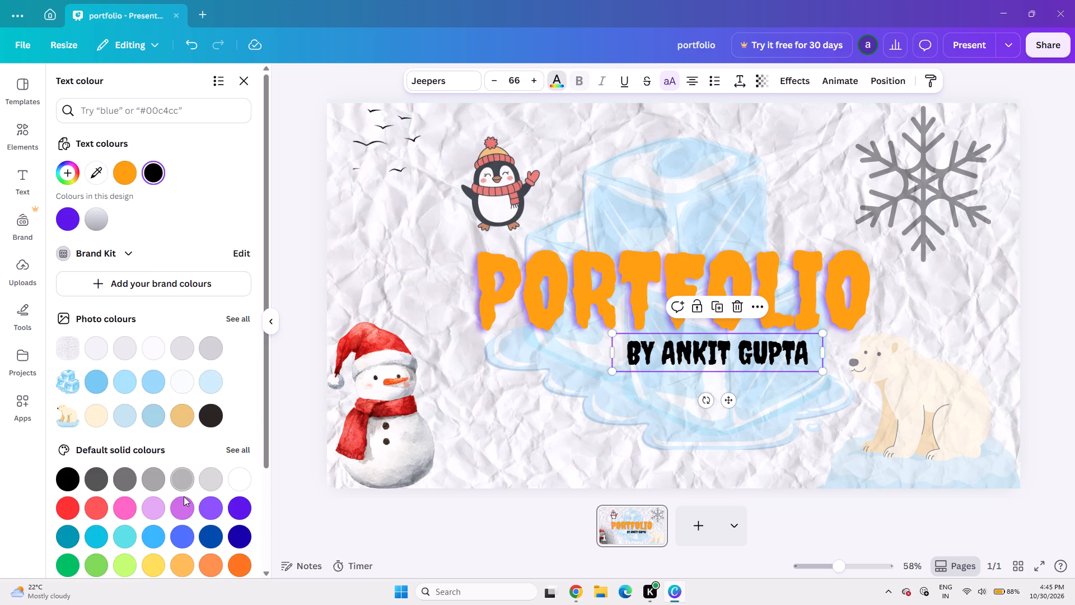
click(210, 556)
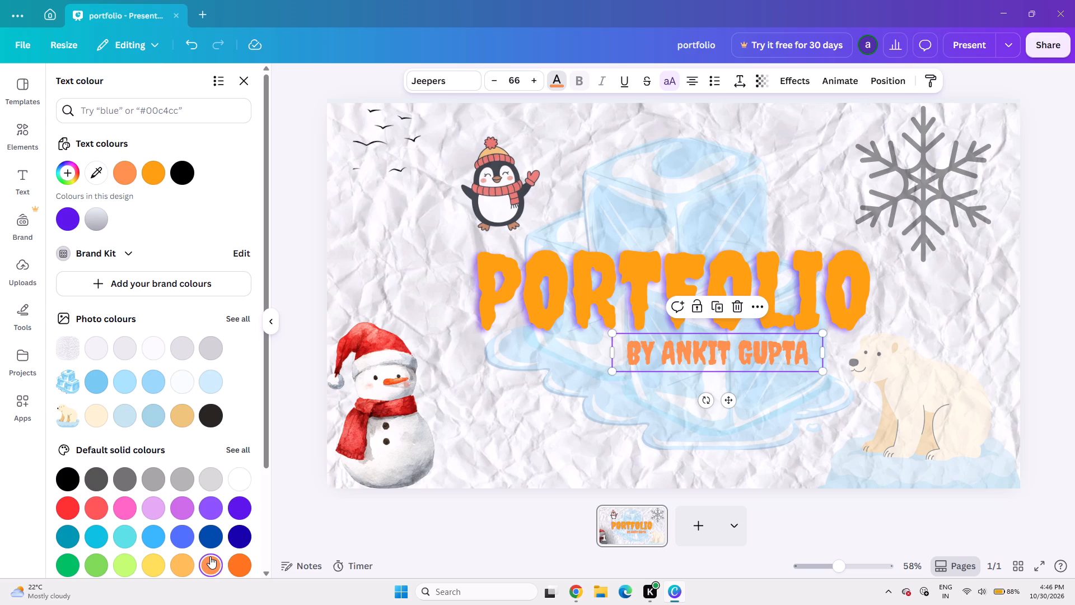
scroll(169, 496, down, 2)
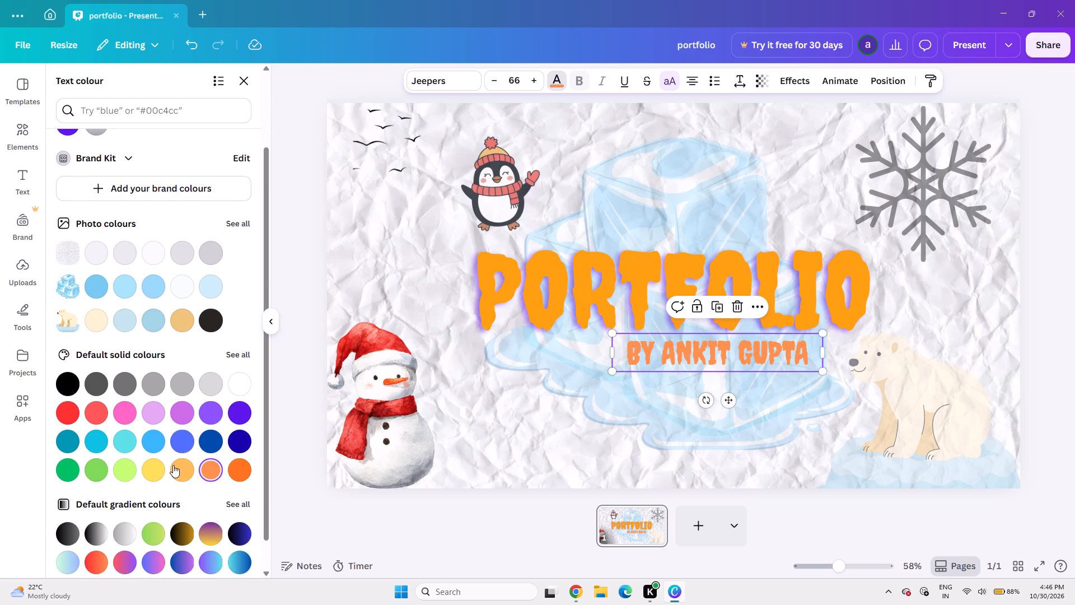
click(173, 465)
click(238, 526)
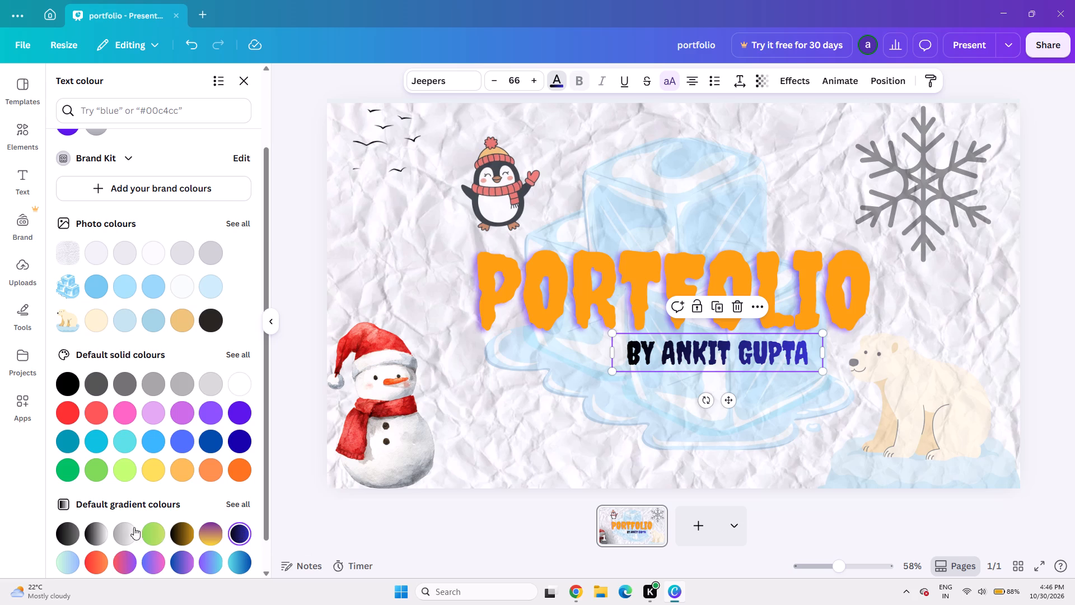
click(135, 566)
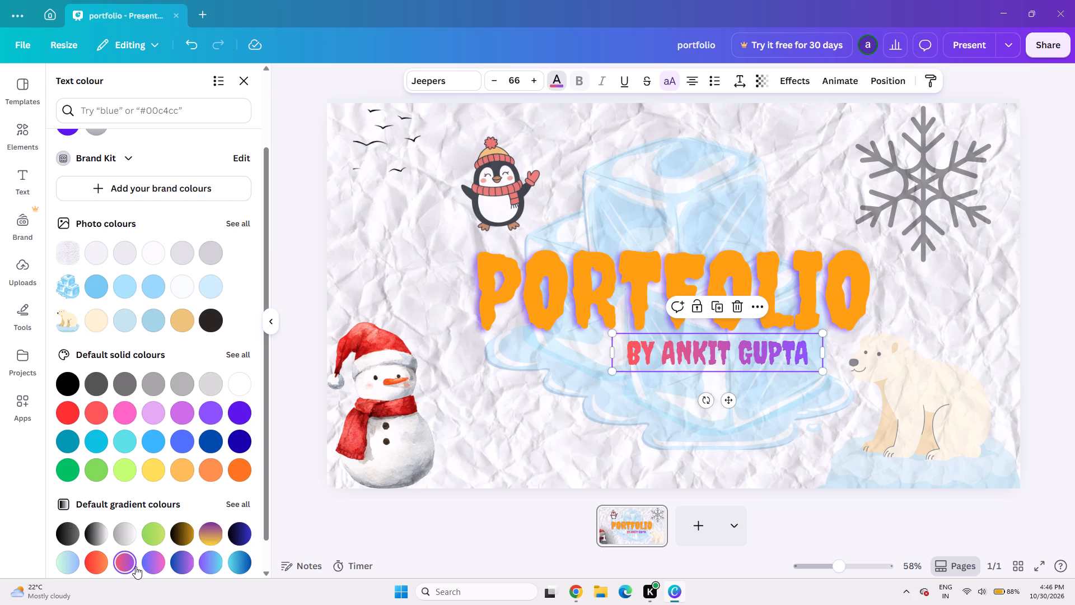
click(205, 439)
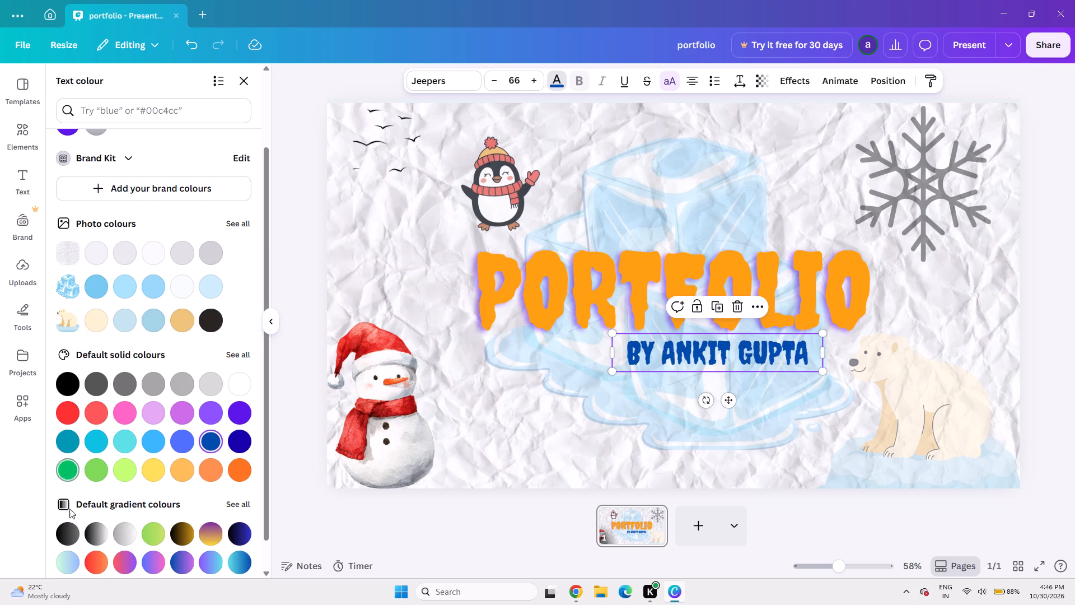
click(71, 527)
scroll(71, 527, down, 2)
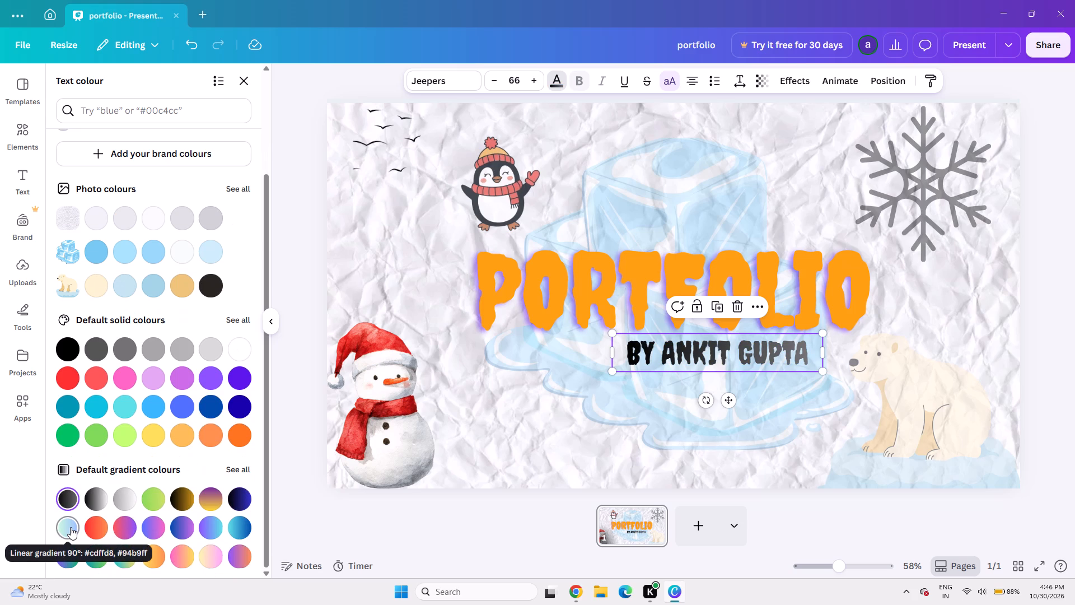
click(239, 433)
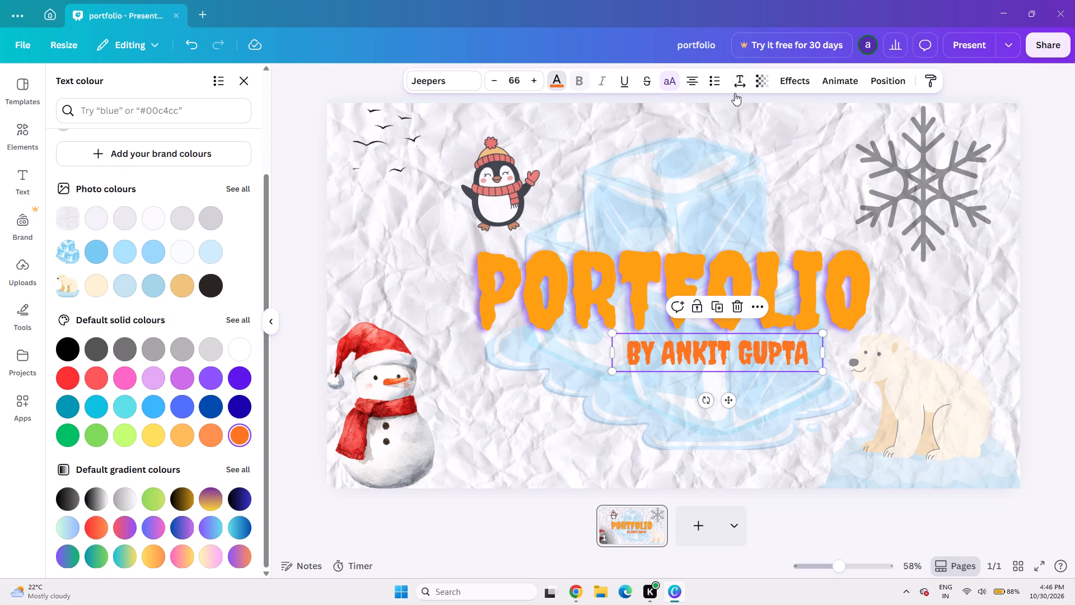
Replace the PORTFOLIO title's drop shadow with the Neon effect and set its intensity to 76.
click(640, 269)
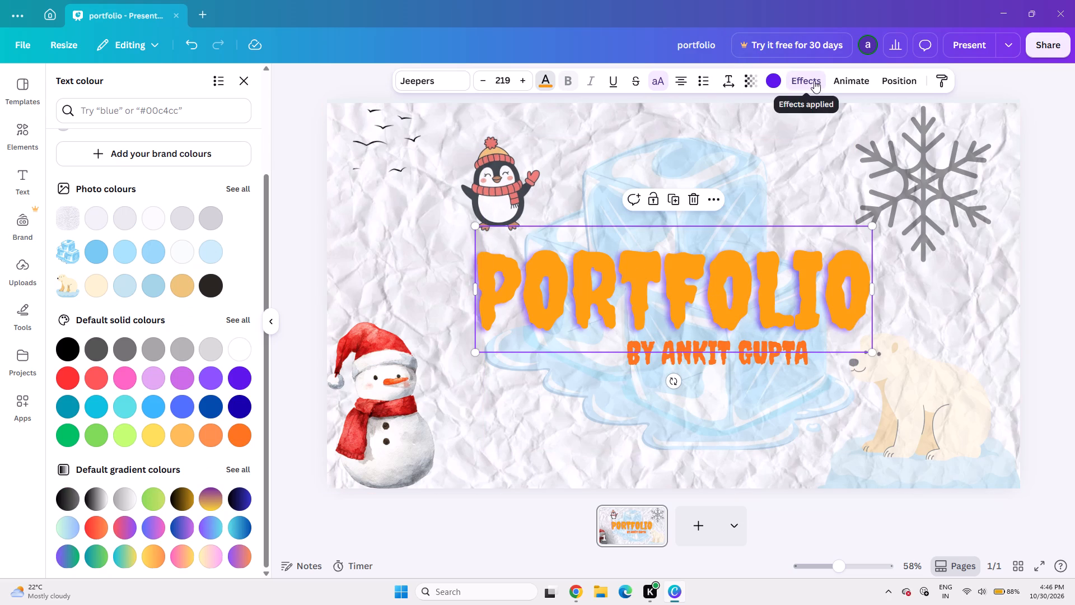
click(813, 82)
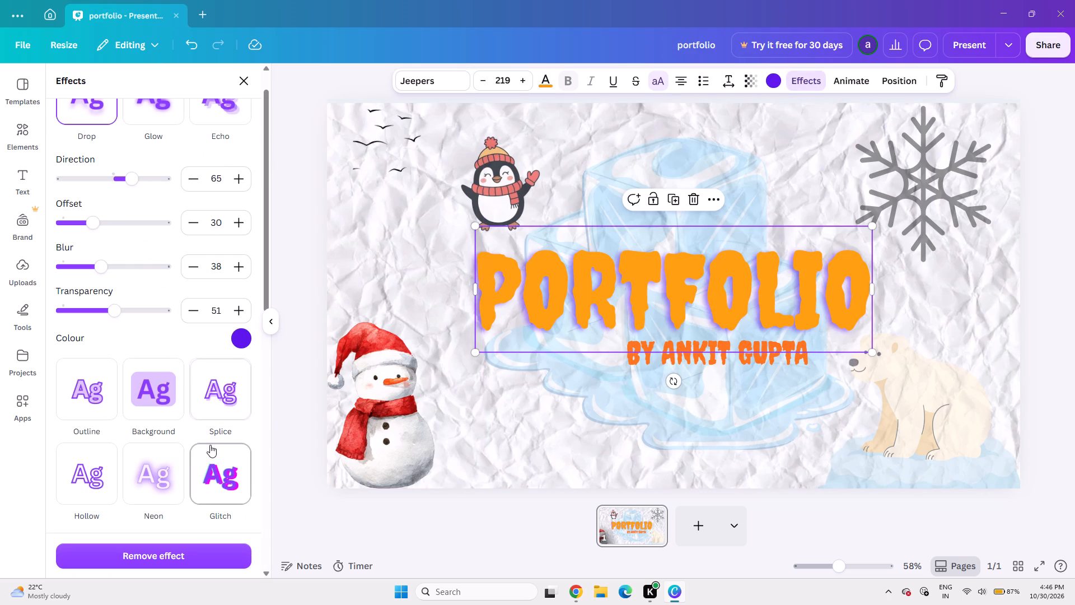
click(175, 459)
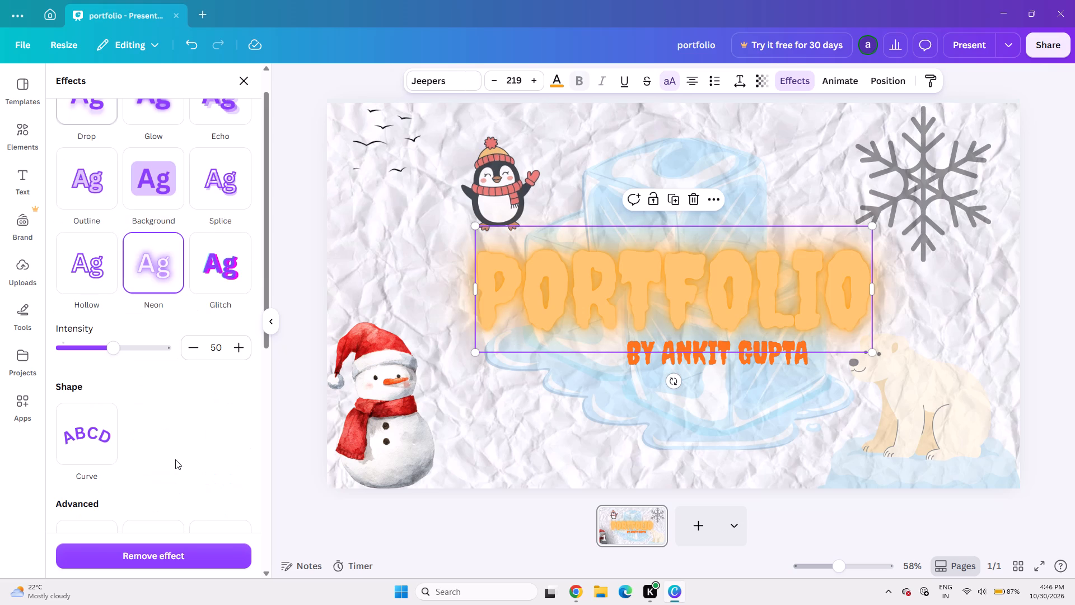
drag(118, 353, 141, 357)
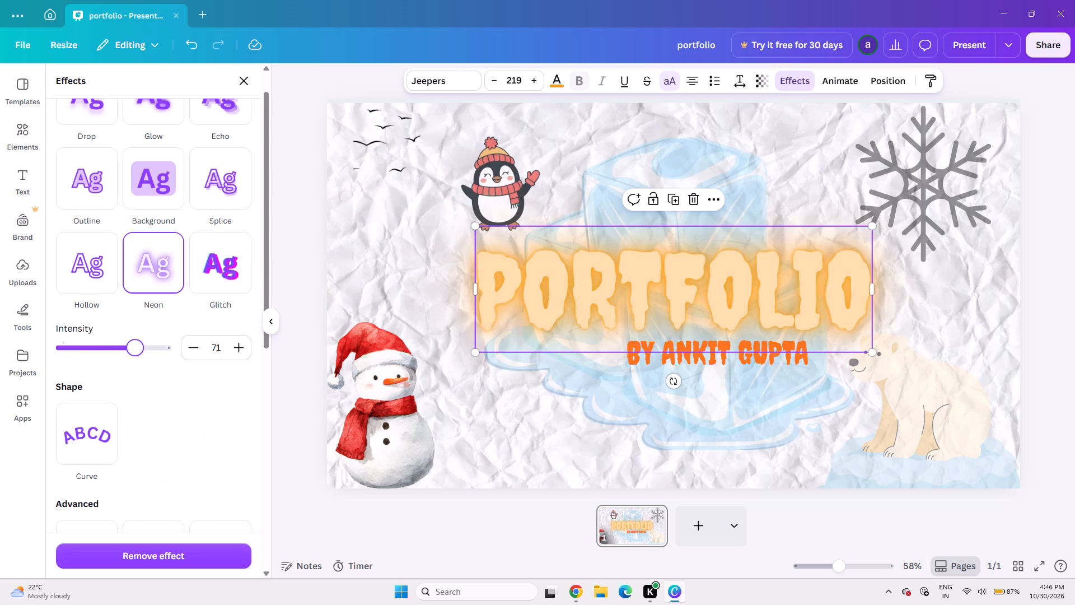
drag(141, 357, 193, 403)
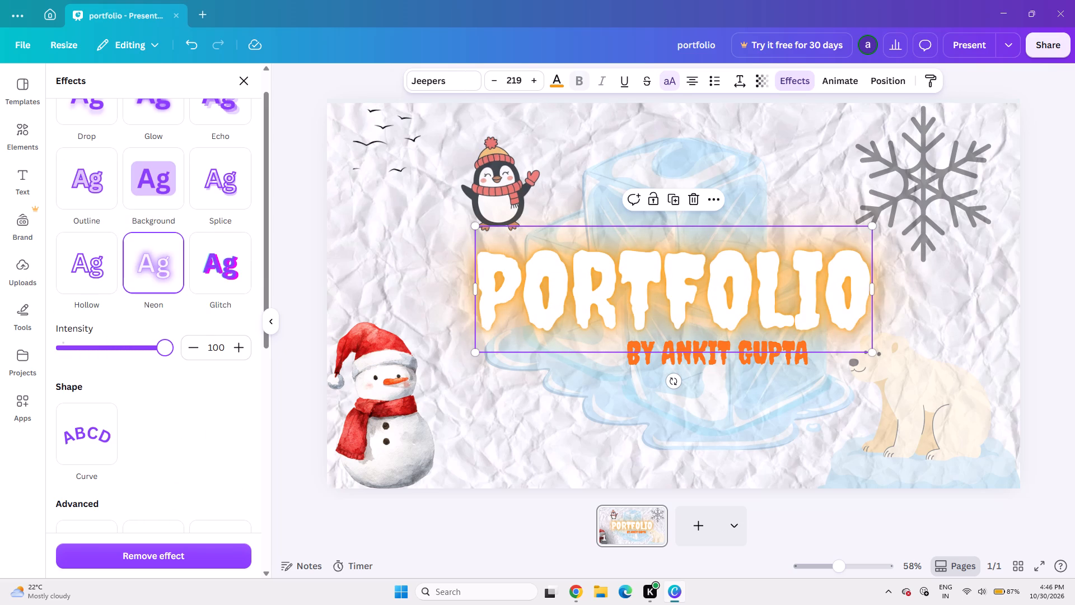
drag(193, 403, 122, 321)
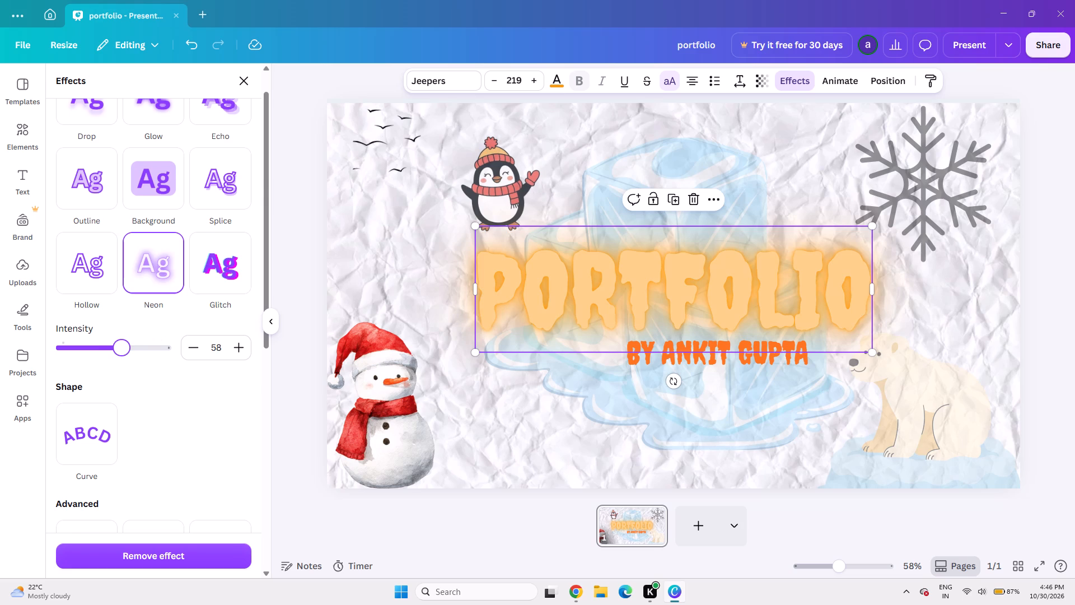
drag(122, 321, 90, 282)
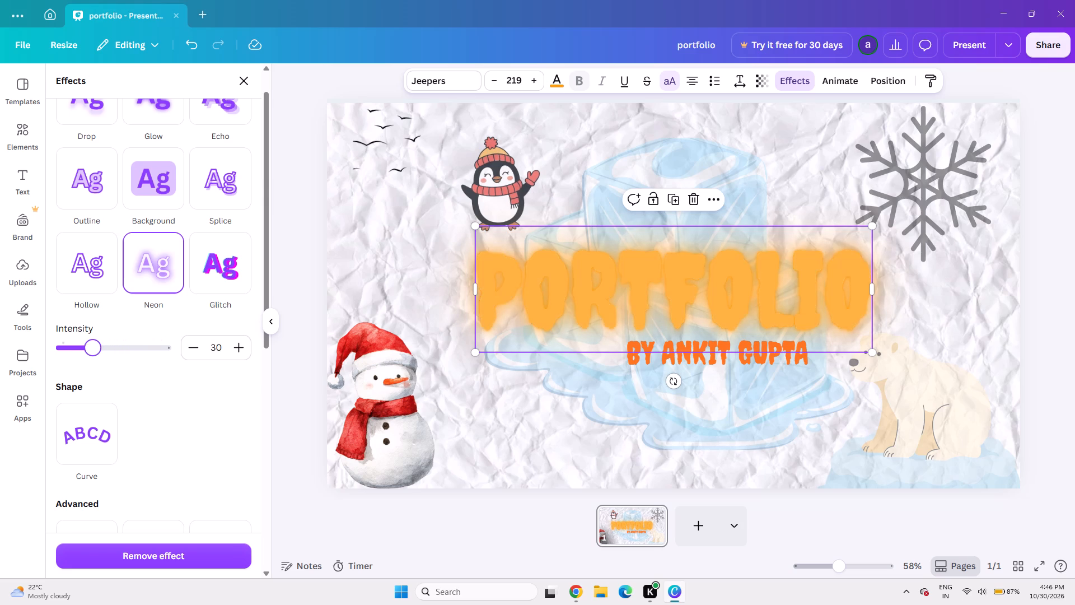
drag(90, 282, 0, 188)
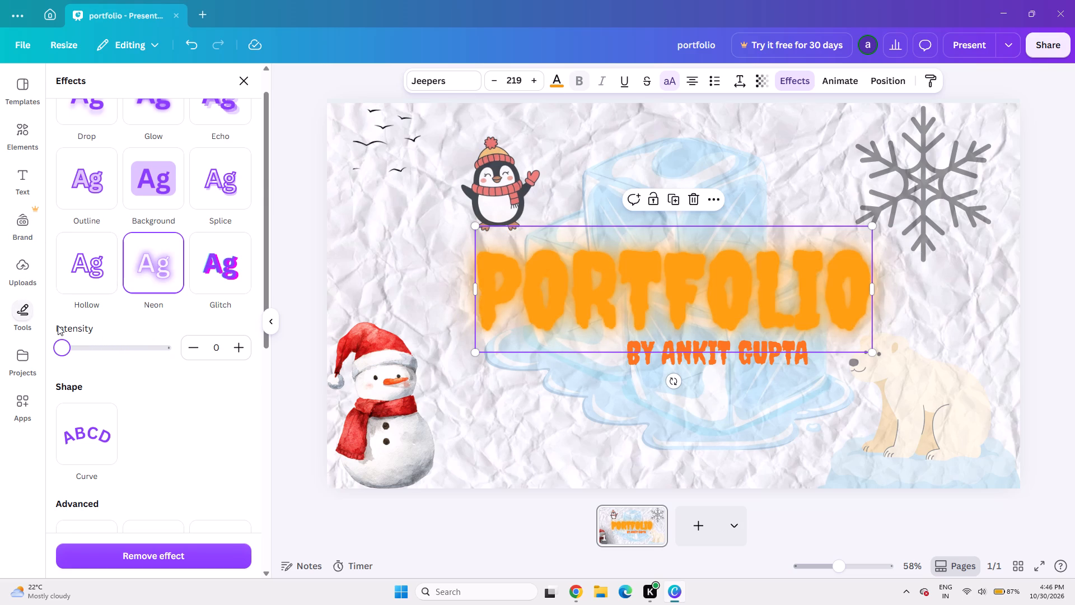
drag(63, 346, 69, 348)
drag(69, 348, 127, 354)
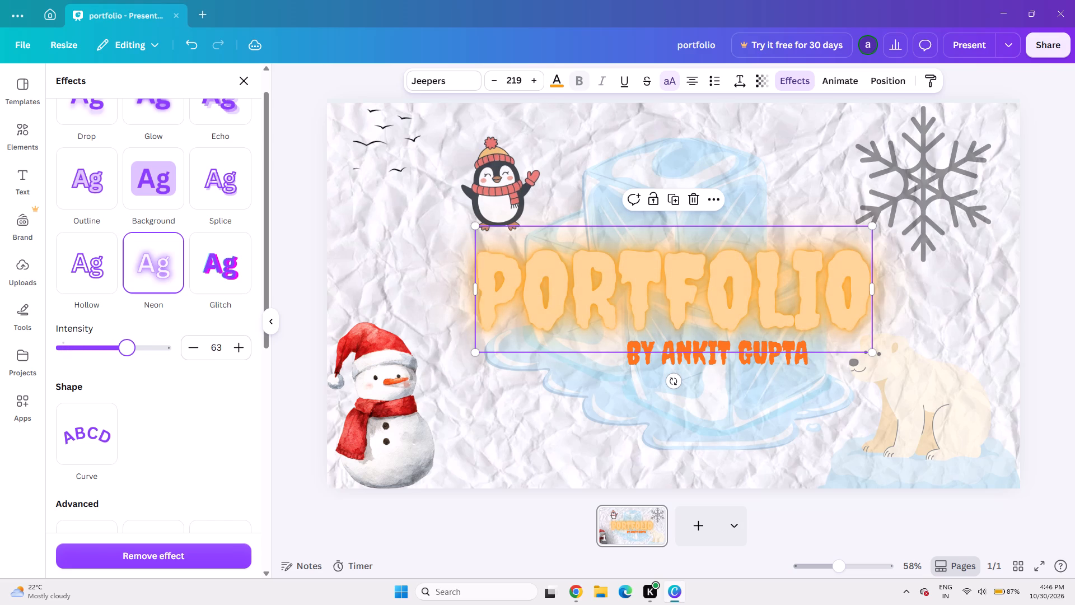
drag(127, 354, 141, 354)
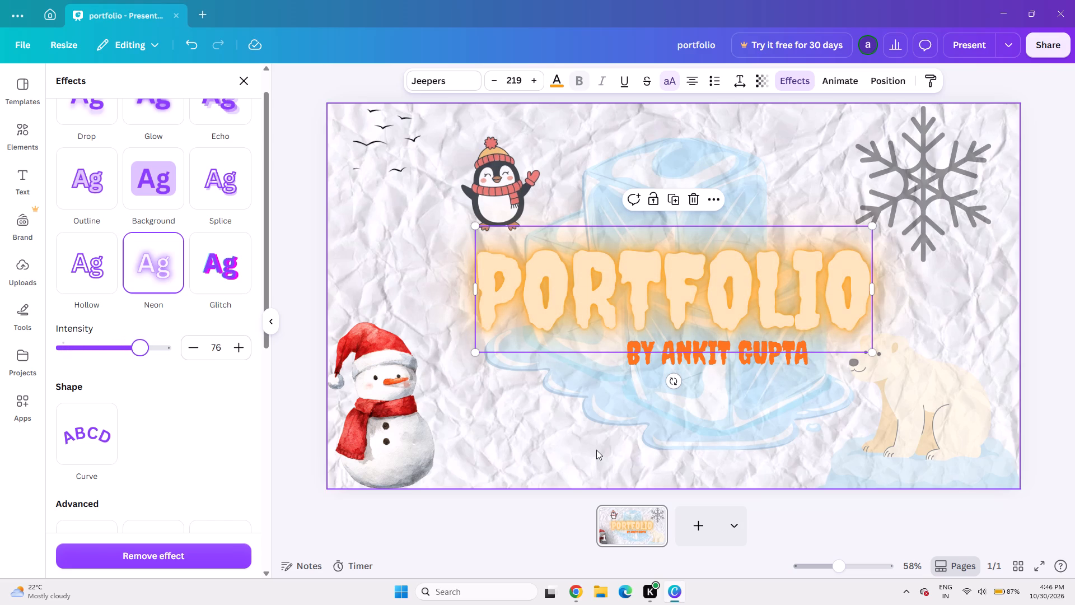
Apply the Neon effect to the author byline with intensity 80 and deselect the byline.
click(725, 354)
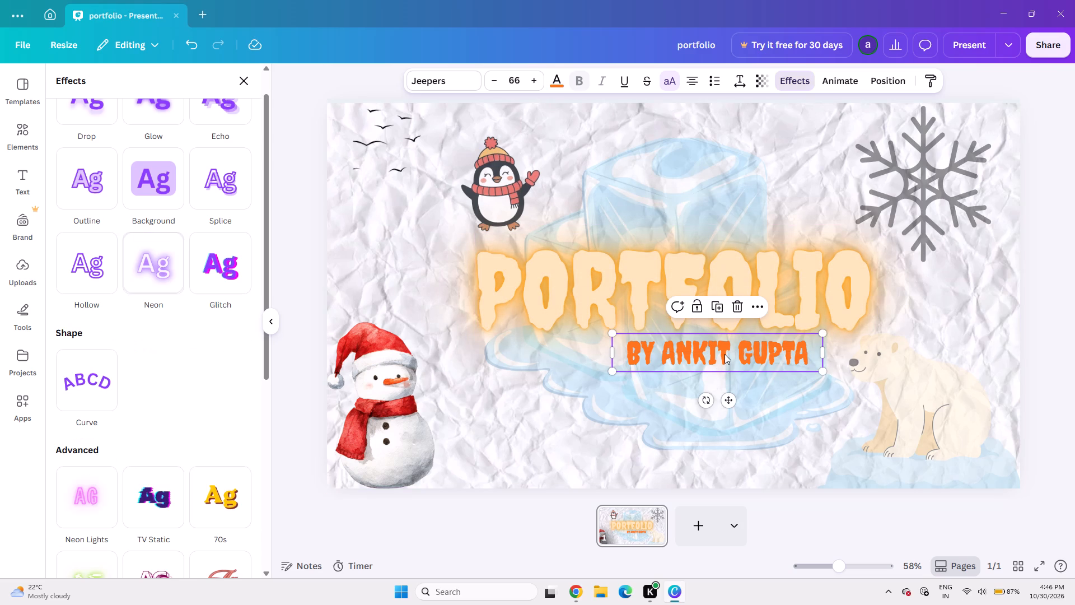
click(151, 279)
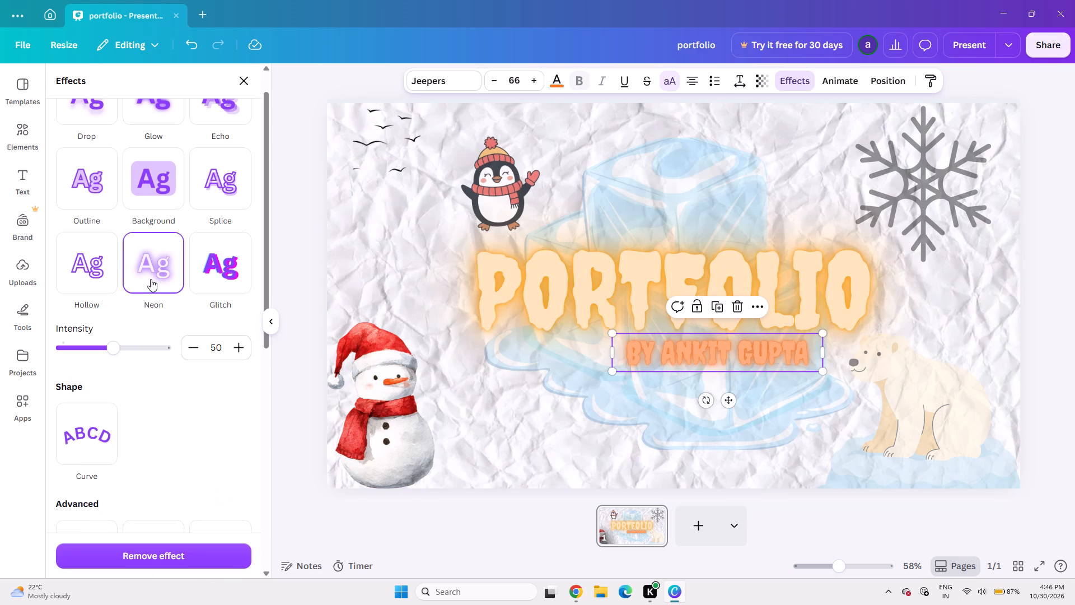
drag(151, 279, 160, 282)
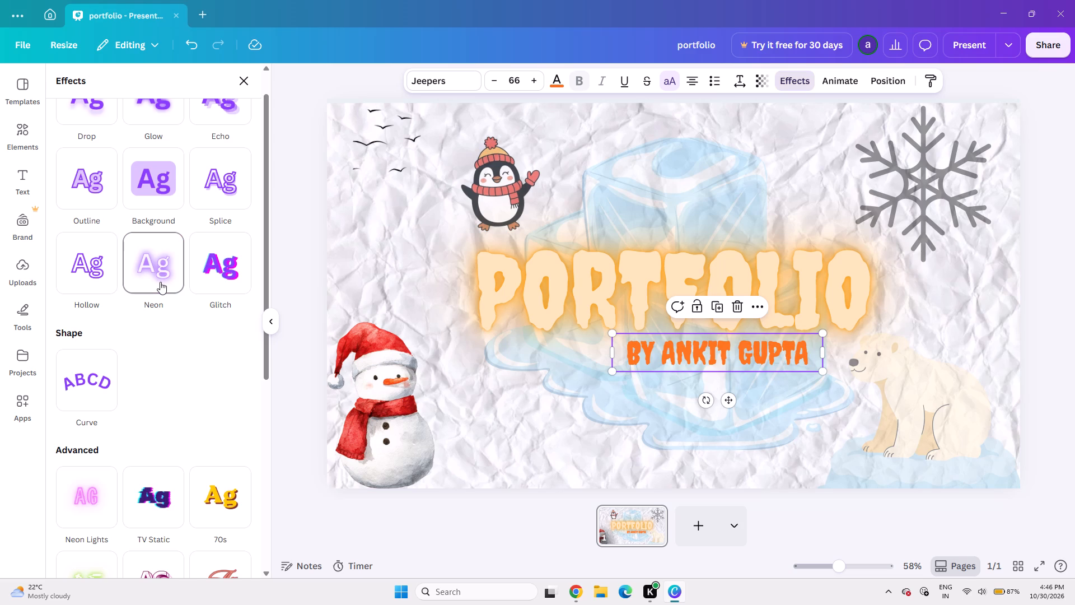
click(145, 287)
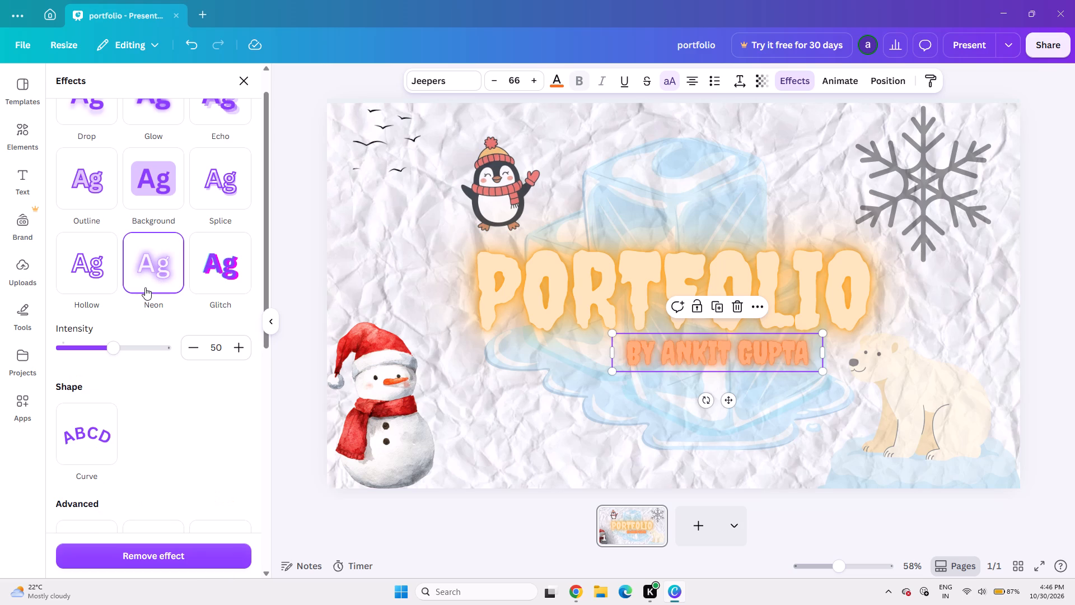
drag(117, 349, 135, 348)
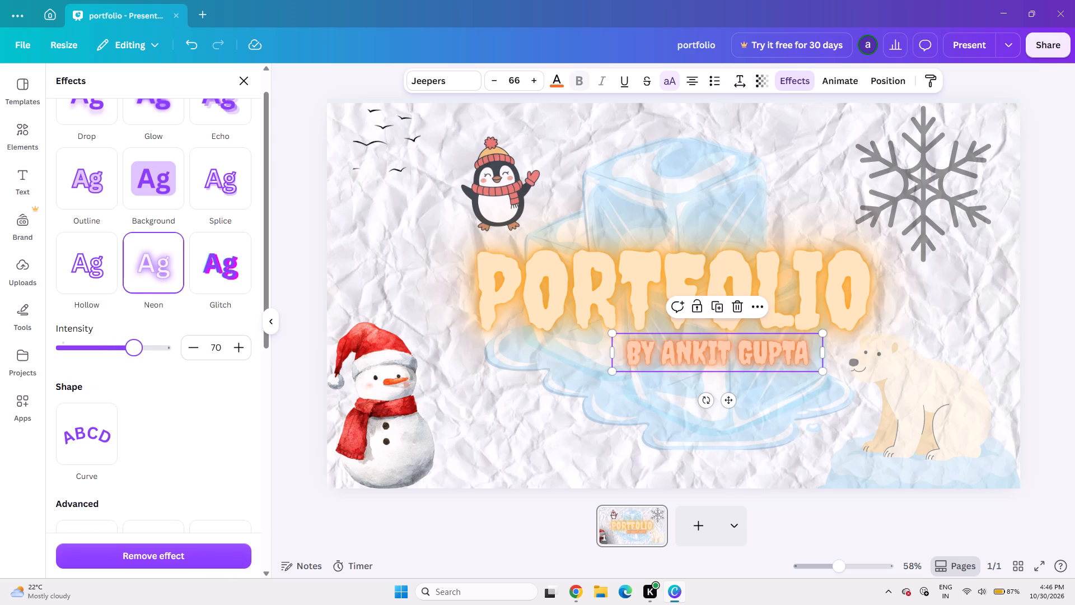
drag(135, 348, 156, 348)
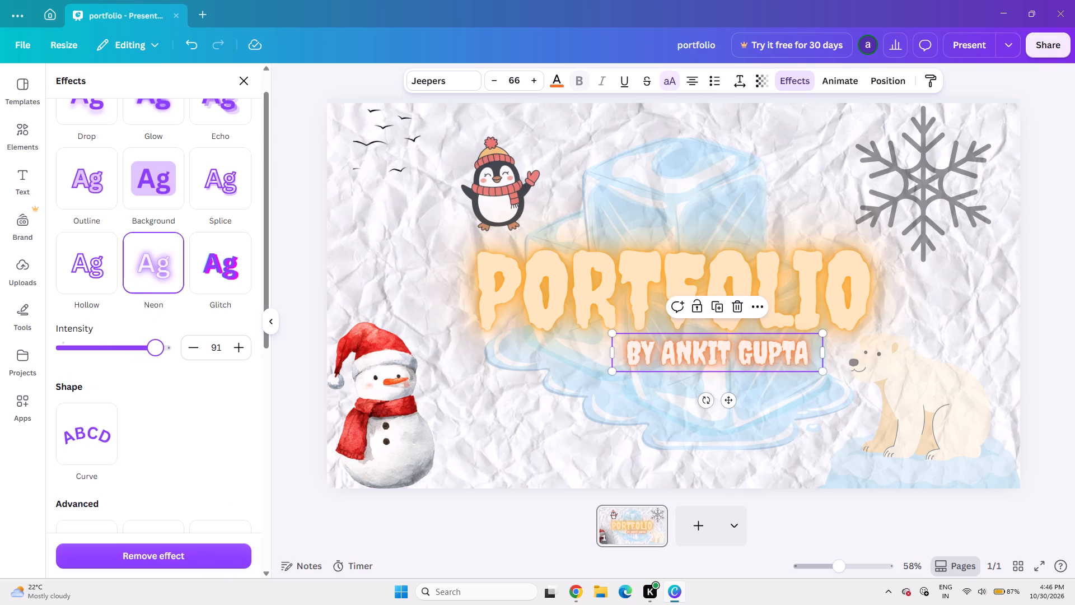
drag(156, 348, 150, 350)
drag(150, 350, 145, 350)
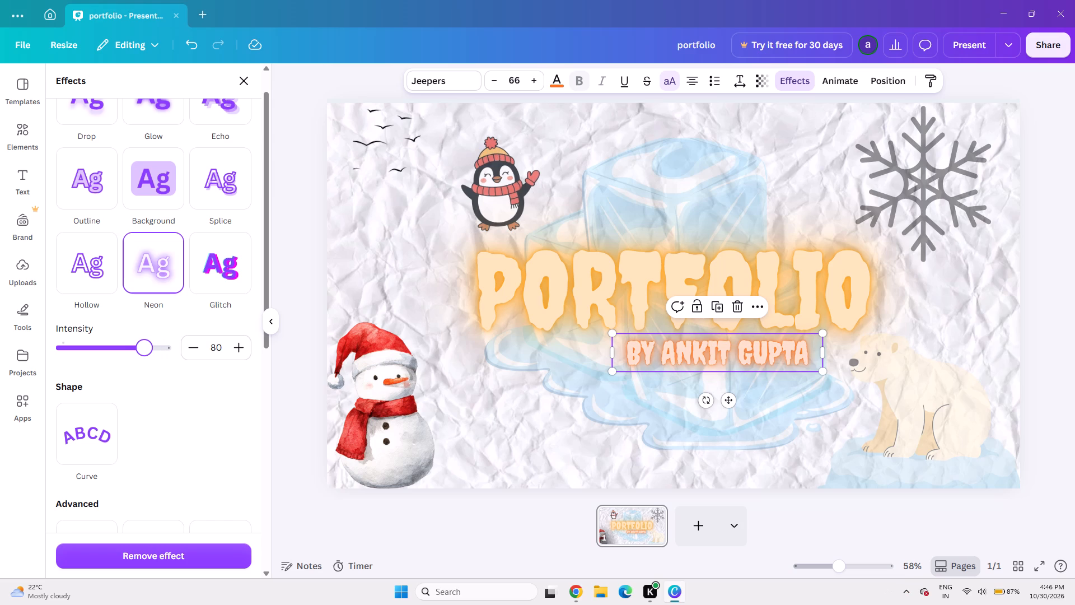
drag(145, 350, 144, 350)
click(445, 300)
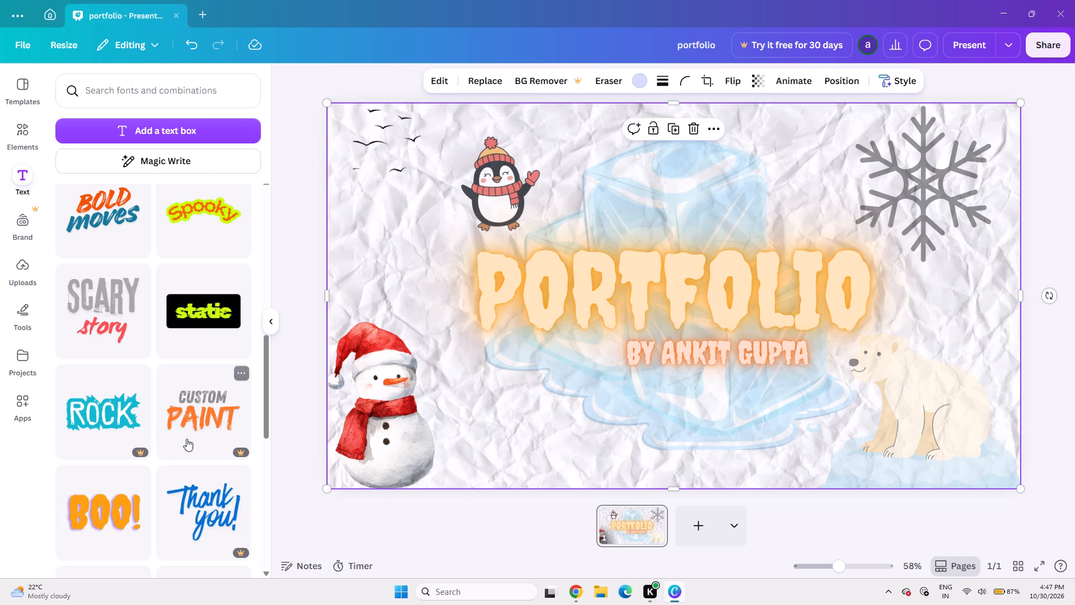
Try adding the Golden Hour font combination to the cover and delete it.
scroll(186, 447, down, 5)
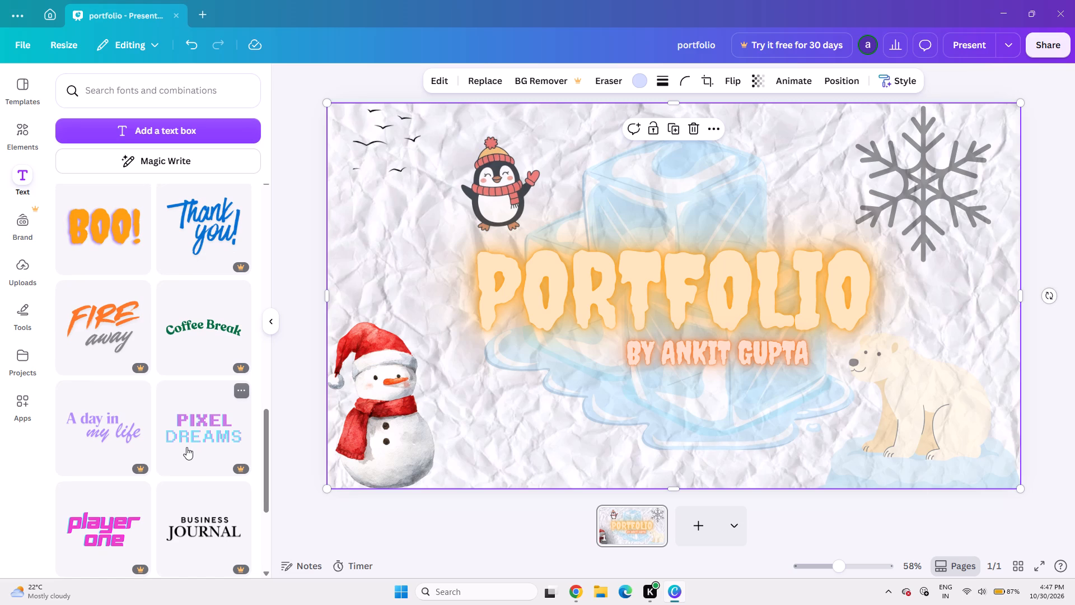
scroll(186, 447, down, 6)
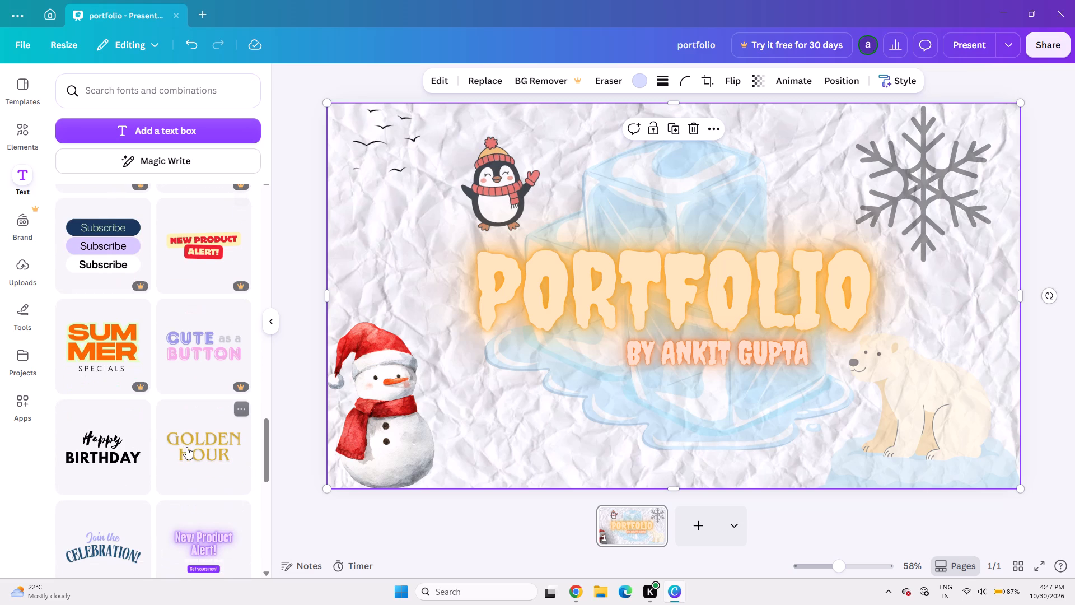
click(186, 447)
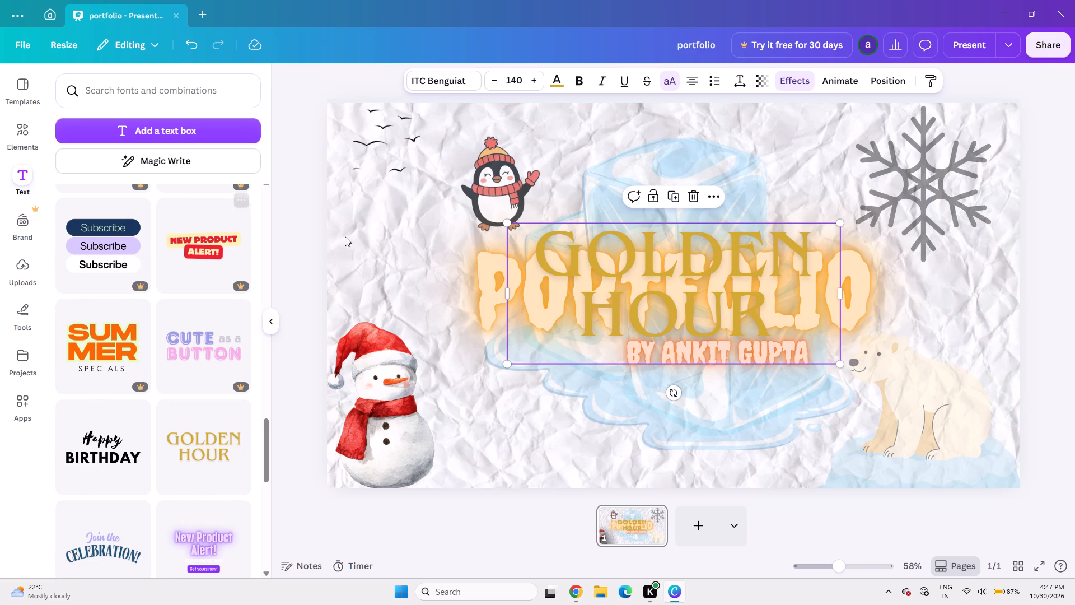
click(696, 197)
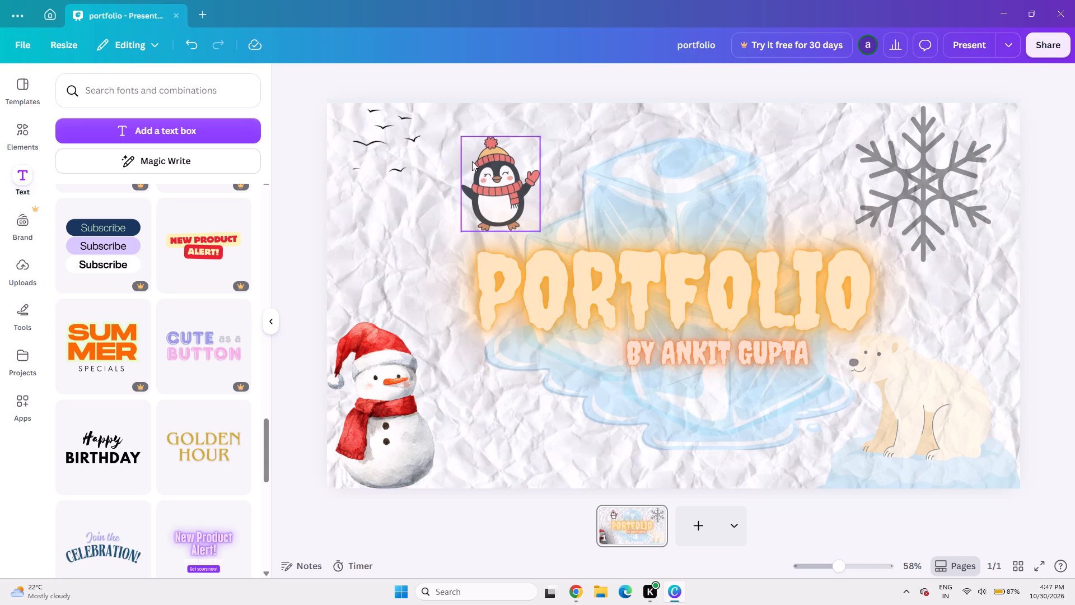
Try the Ripple animation on the polar bear and settle on Slow Wave, played on enter.
click(609, 341)
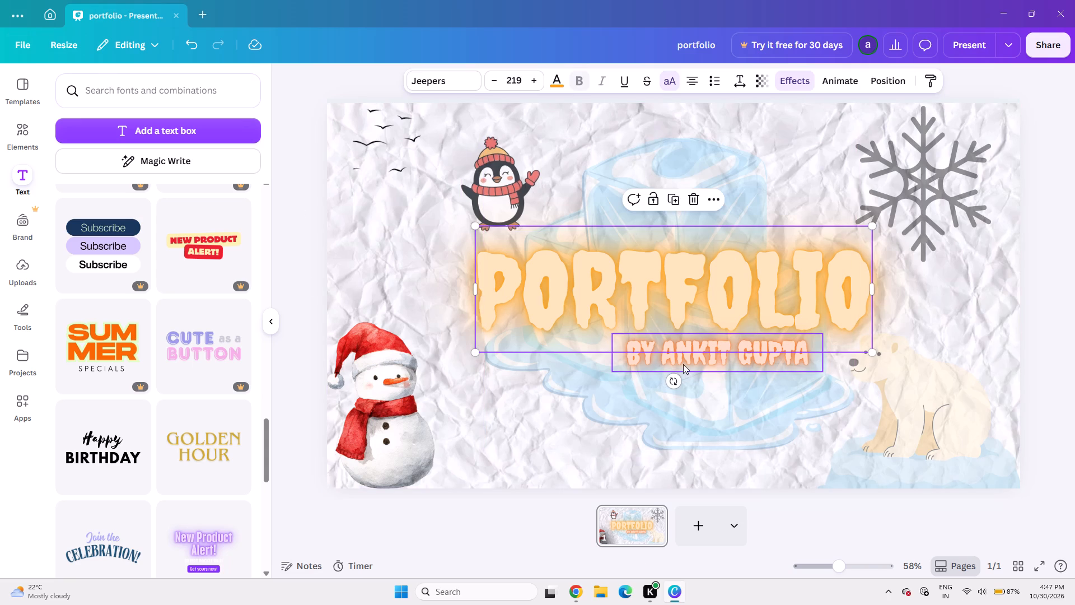
click(857, 380)
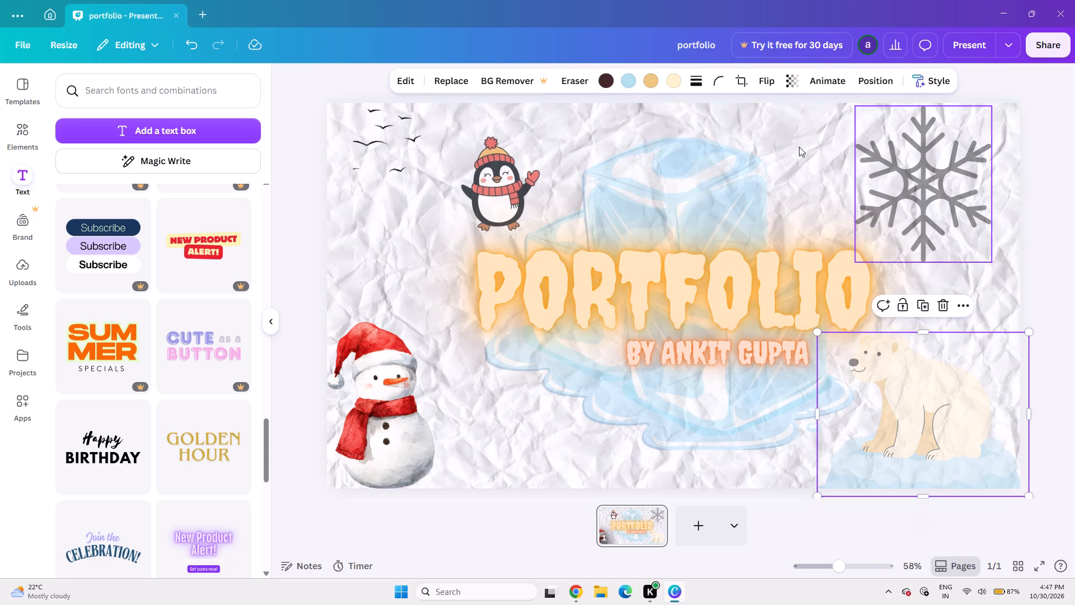
click(877, 77)
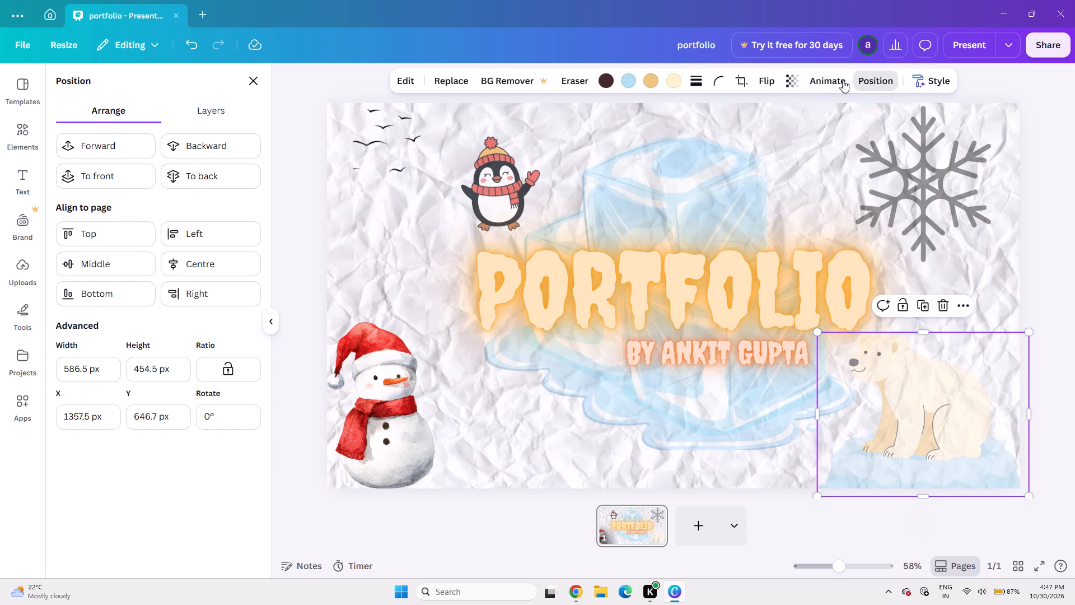
click(840, 80)
click(163, 425)
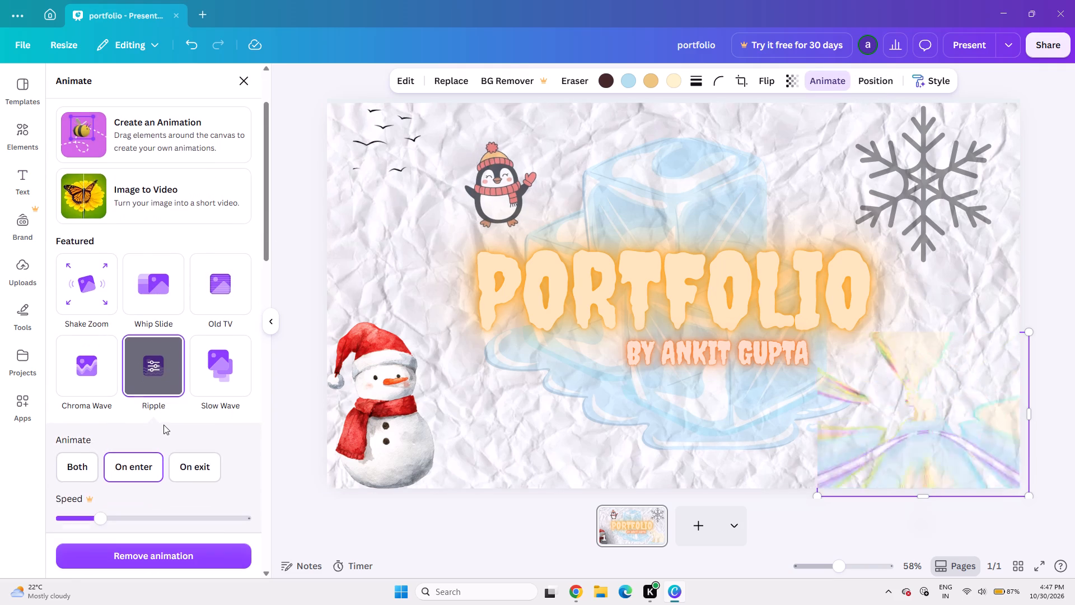
click(223, 399)
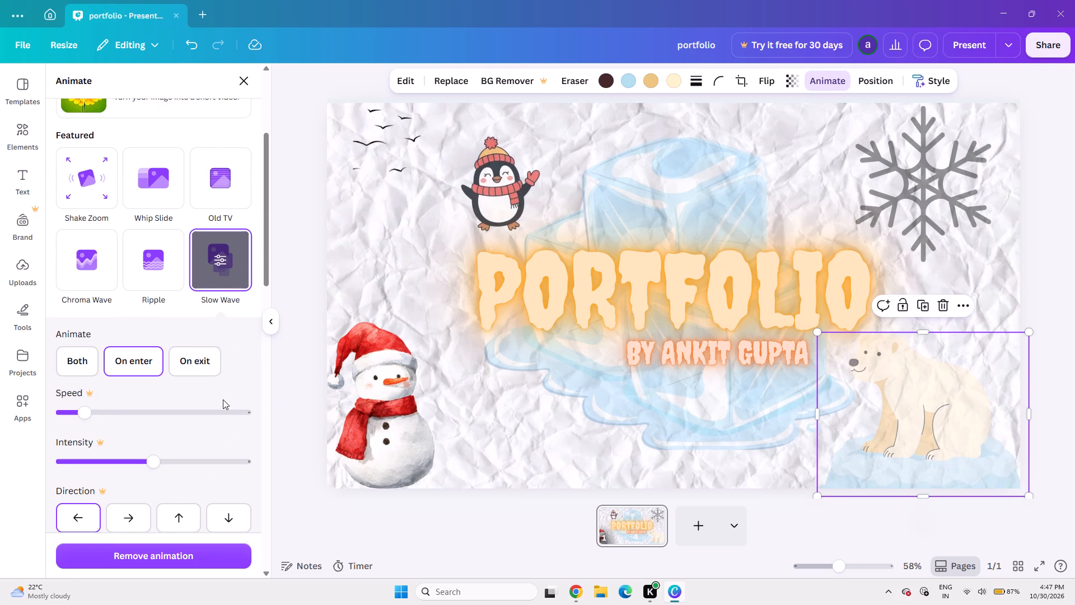
Apply the Ink reveal animation, played on enter, to the snowman.
click(398, 391)
click(153, 364)
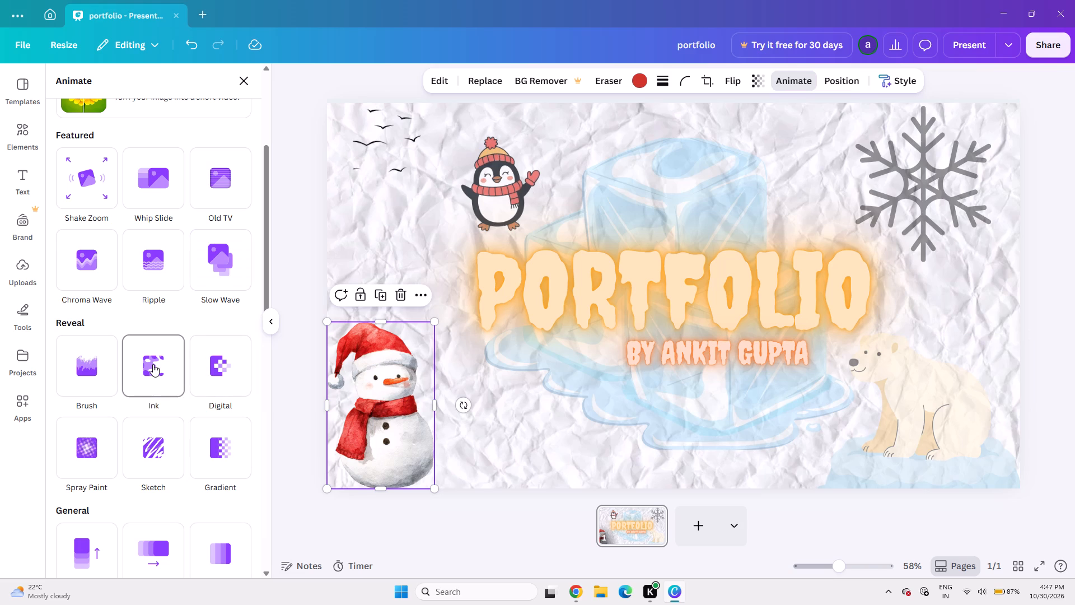
click(153, 364)
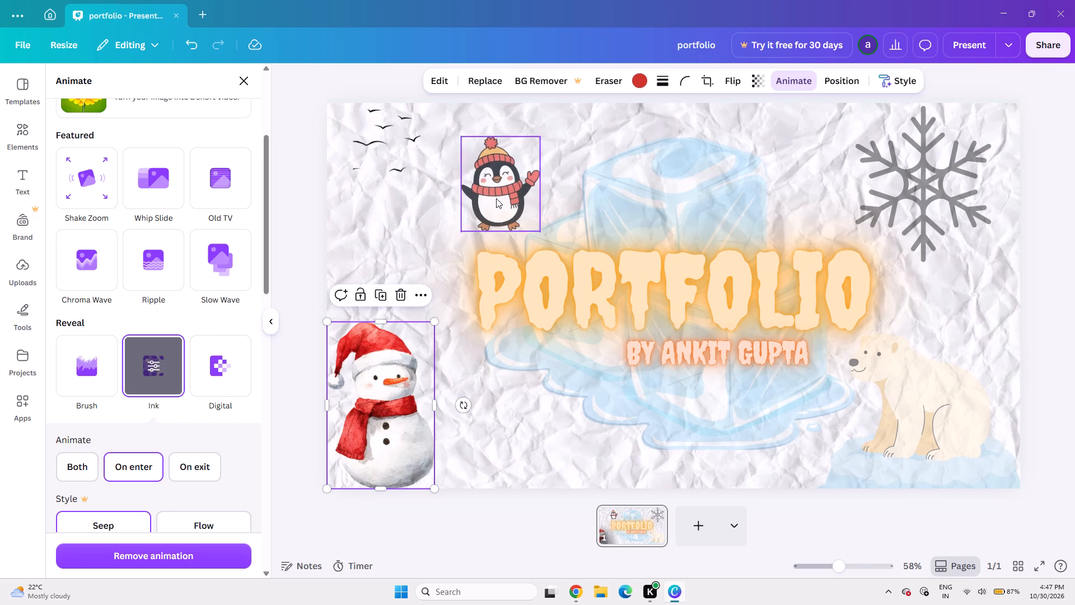
Add the Flicker add-on effect to the snowflake.
click(956, 196)
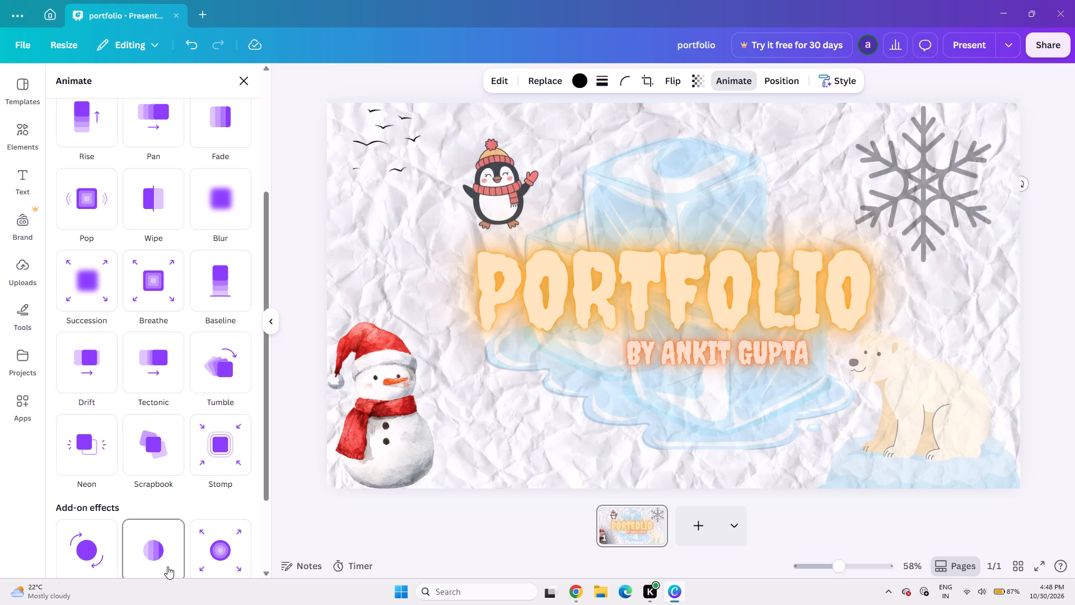
scroll(167, 566, down, 1)
click(158, 506)
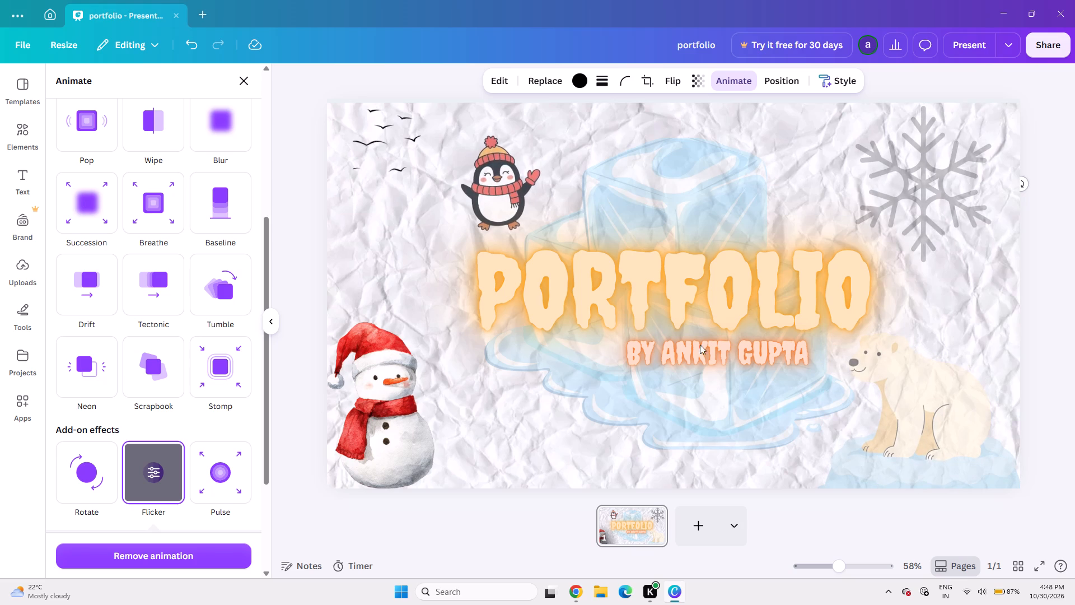
Apply the Skate text animation, played on enter, to the author byline and the PORTFOLIO title.
click(686, 287)
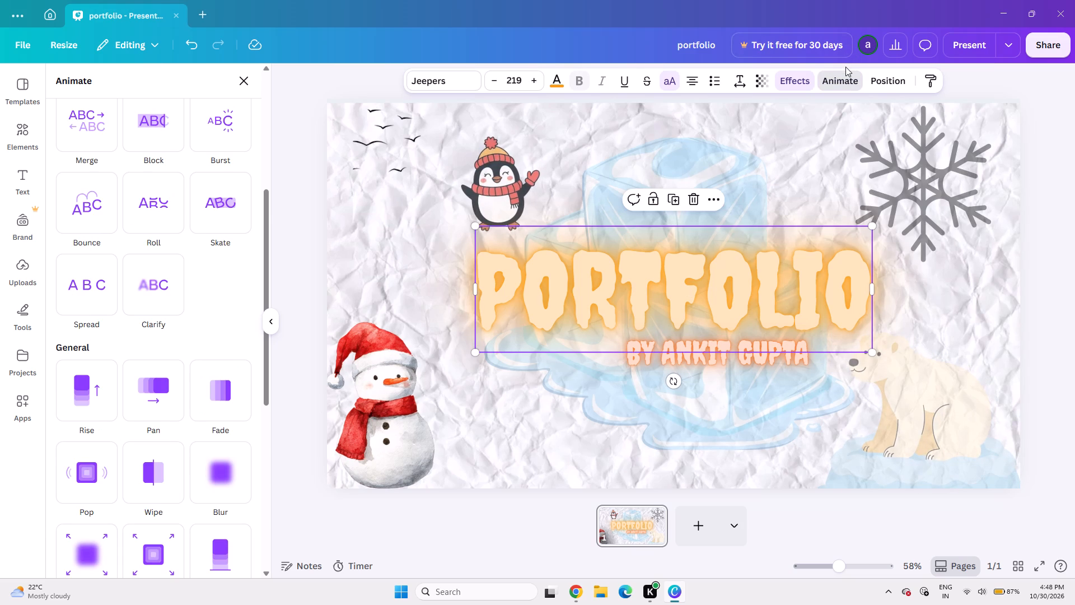
click(844, 89)
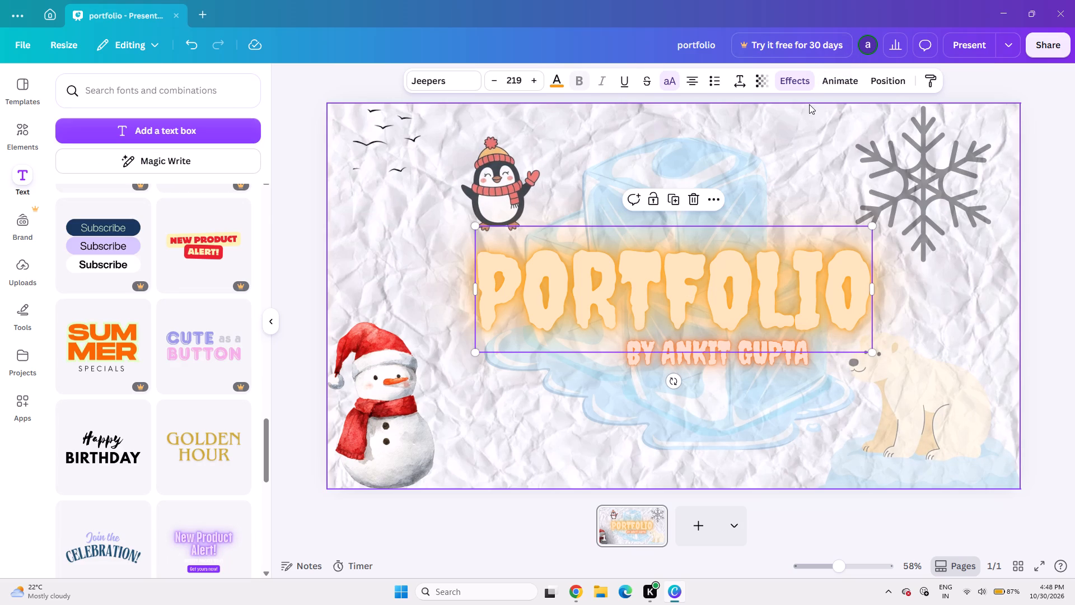
click(832, 82)
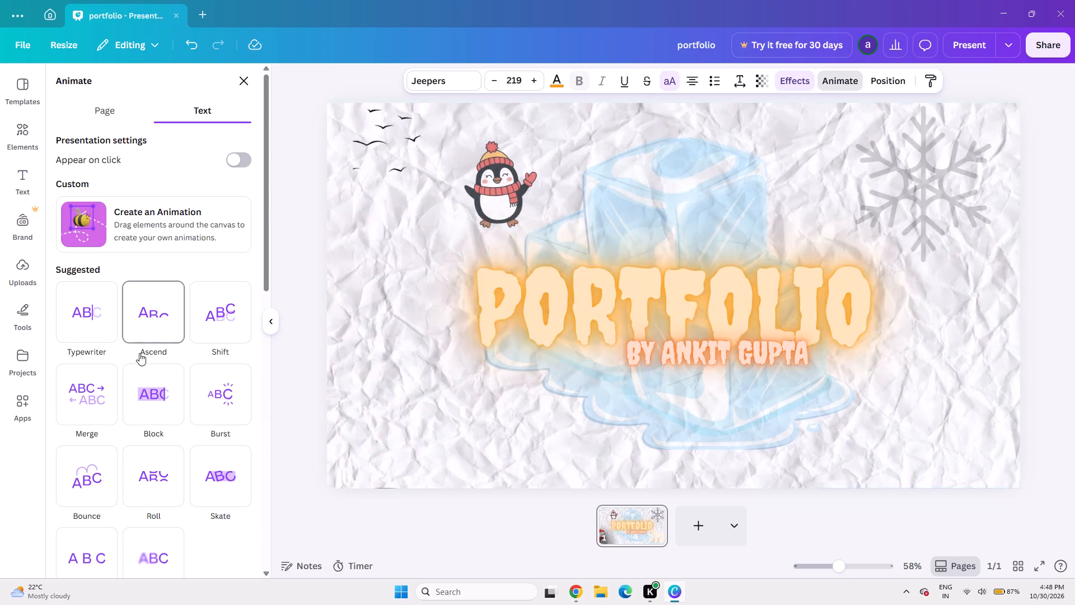
scroll(144, 434, down, 1)
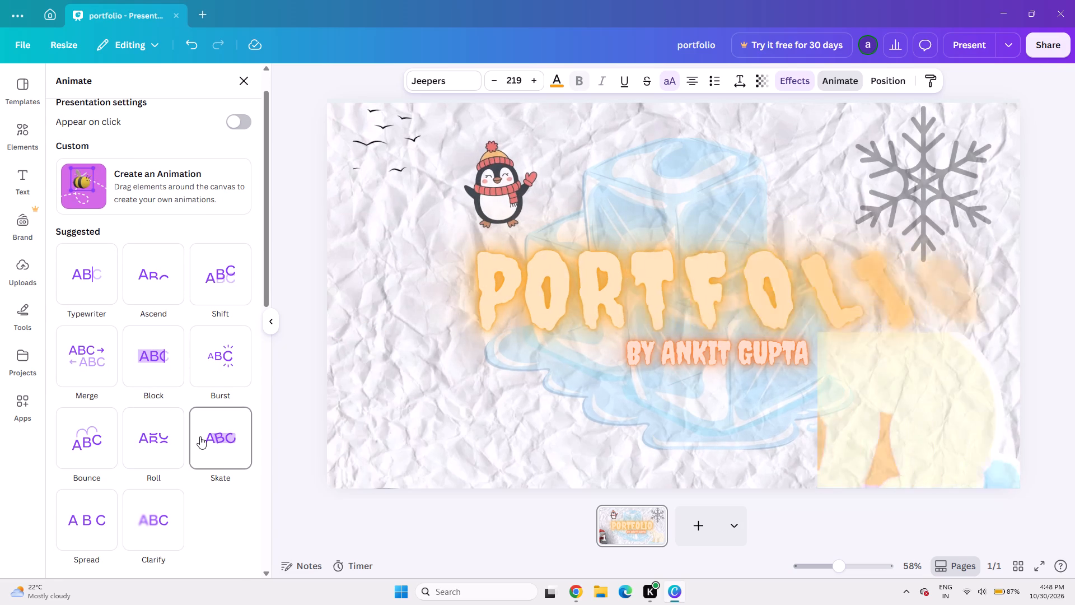
click(652, 368)
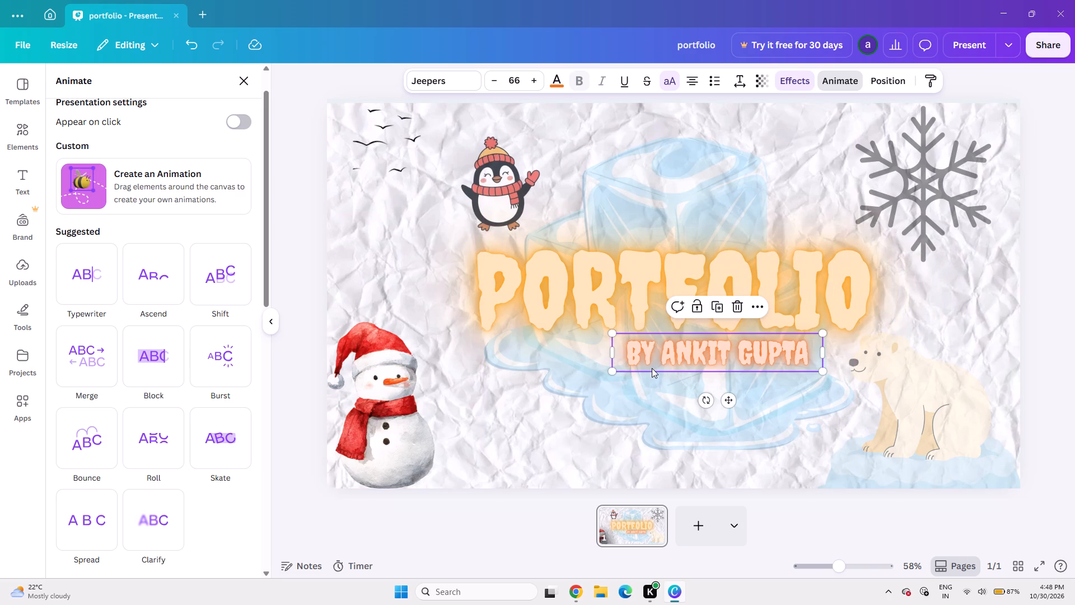
click(843, 81)
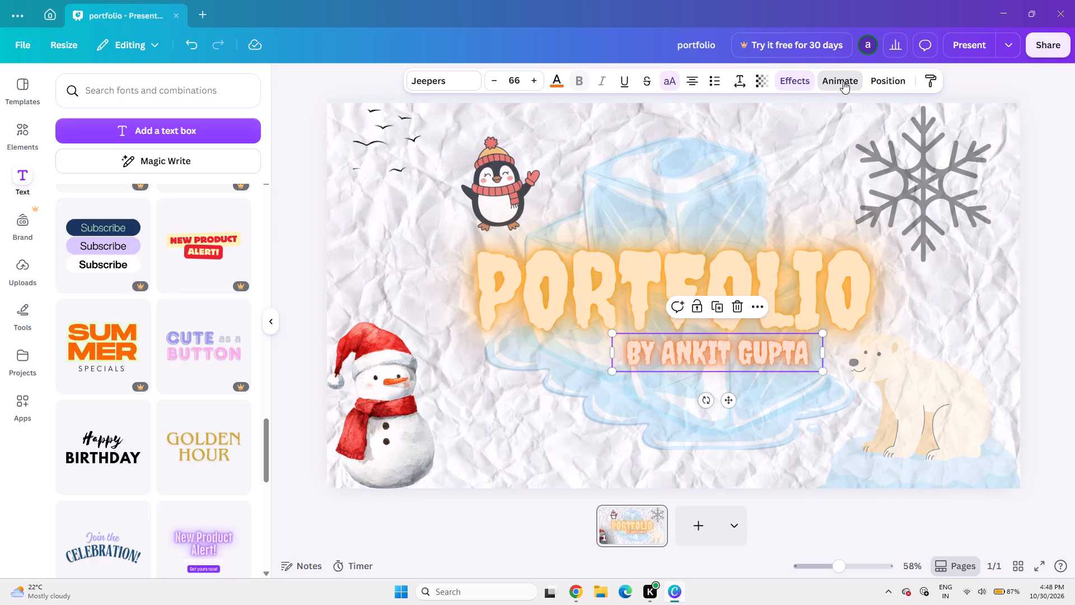
click(839, 81)
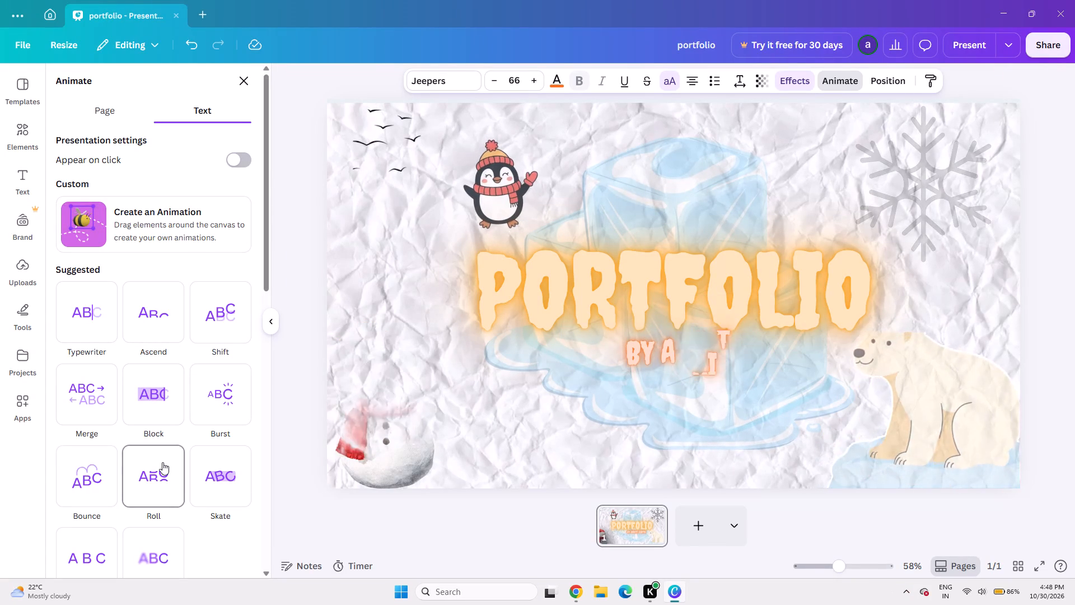
click(216, 456)
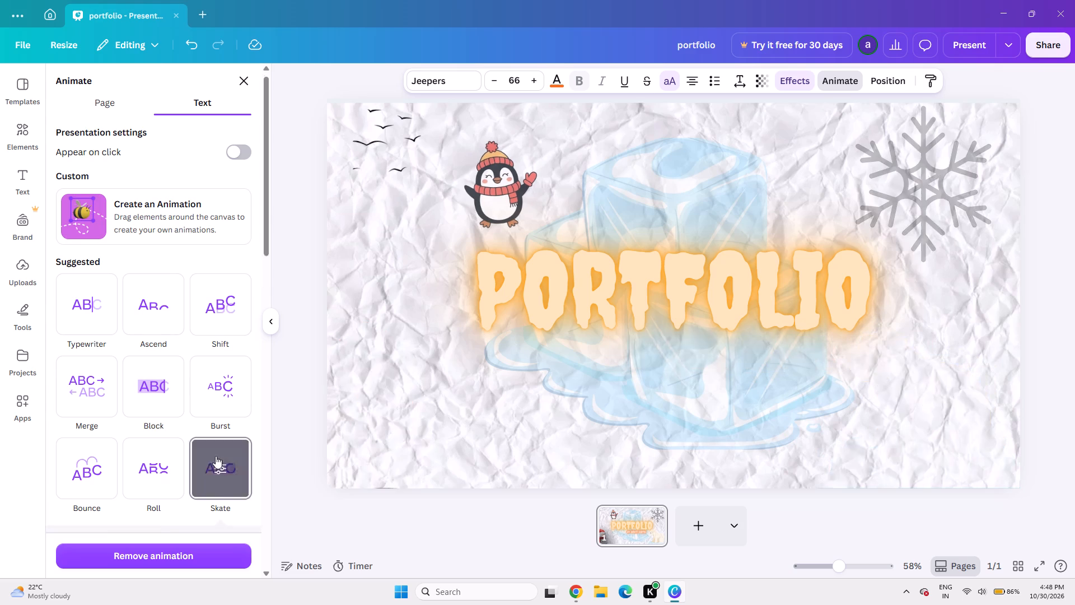
click(554, 300)
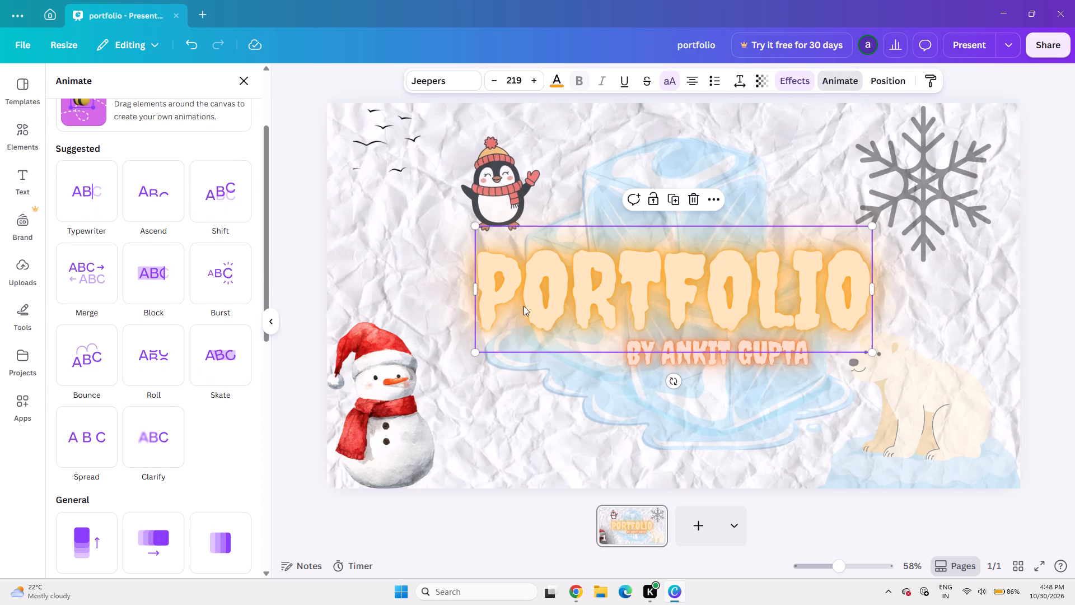
click(220, 372)
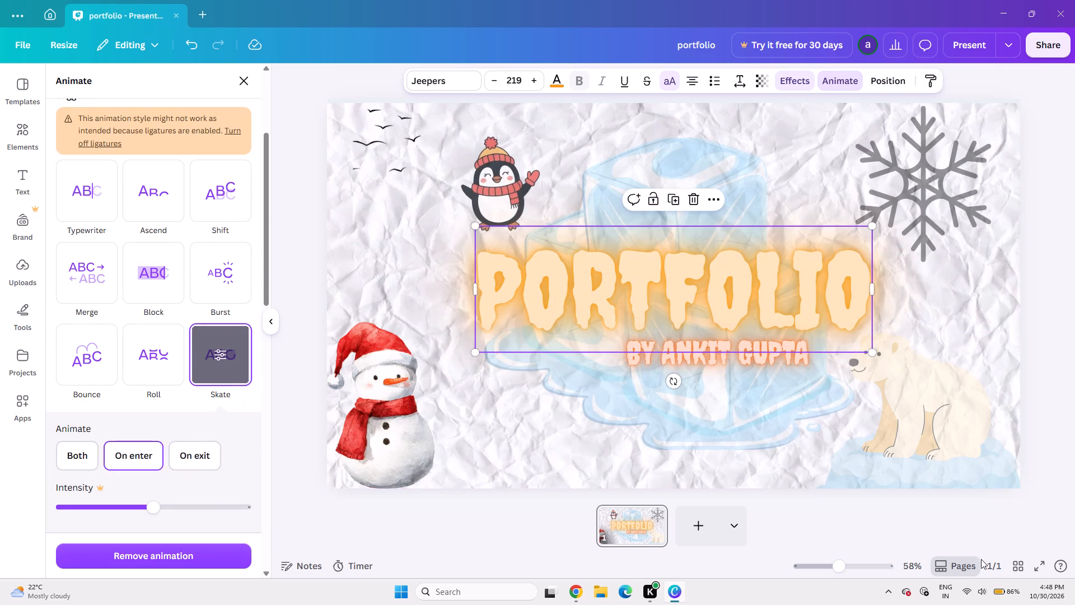
Preview the animated cover in full screen, return to the editor and close the page animation options.
click(1039, 567)
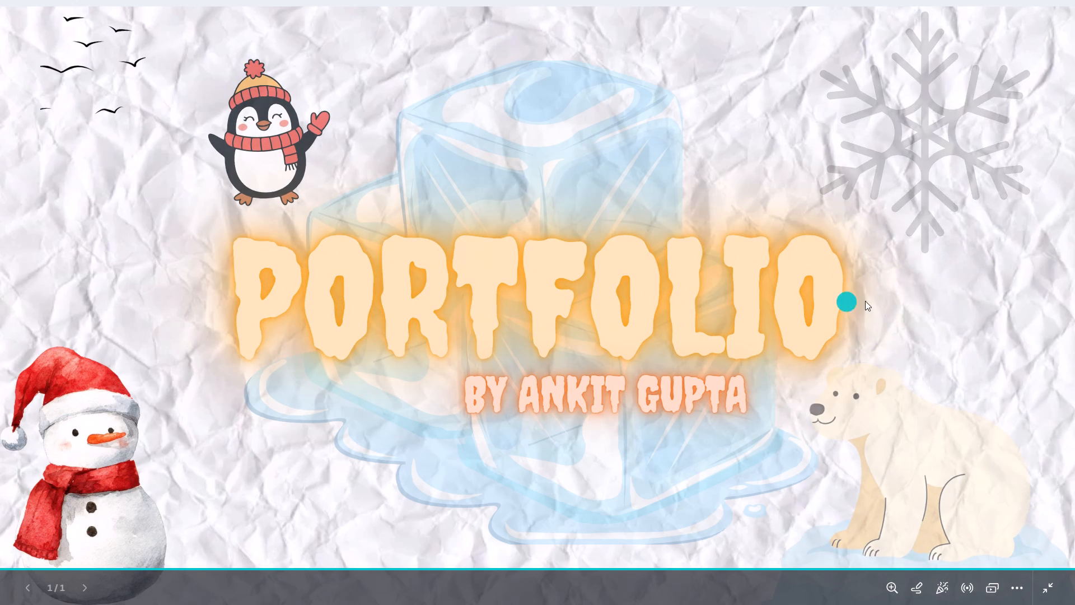
click(1045, 591)
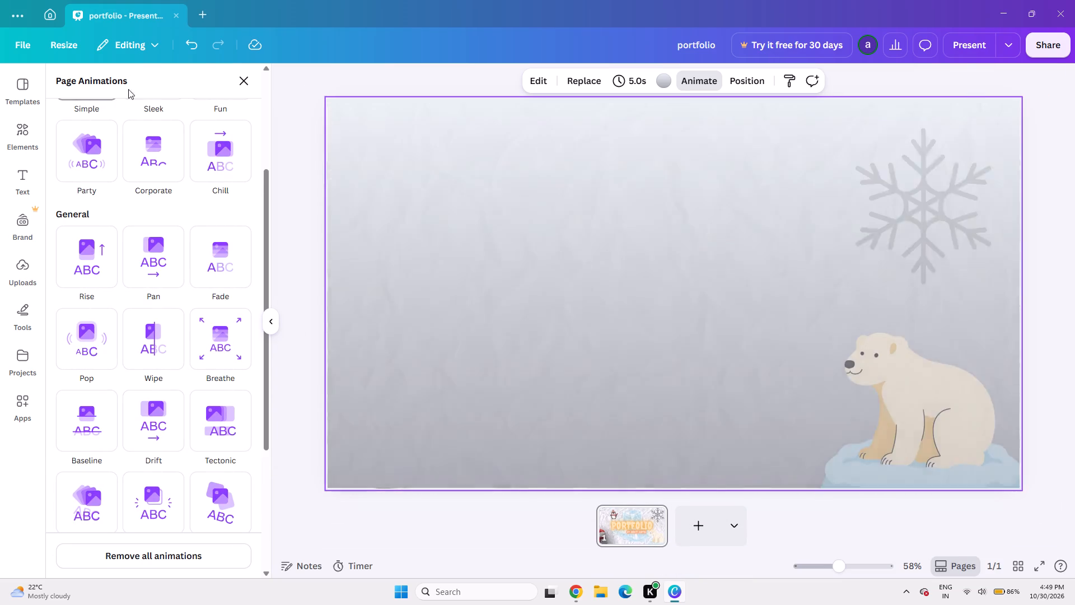
click(240, 85)
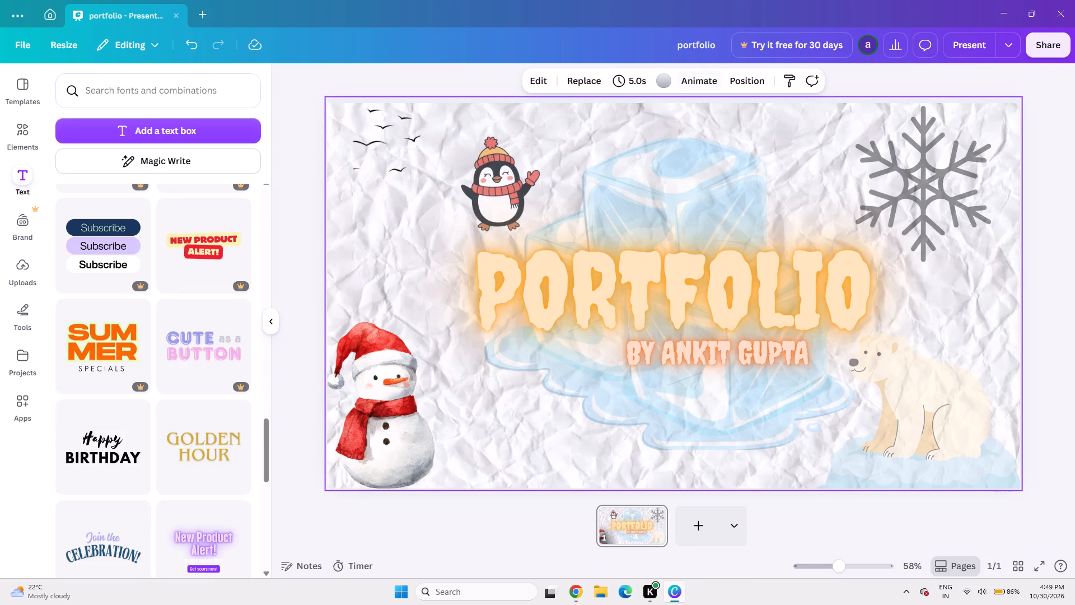